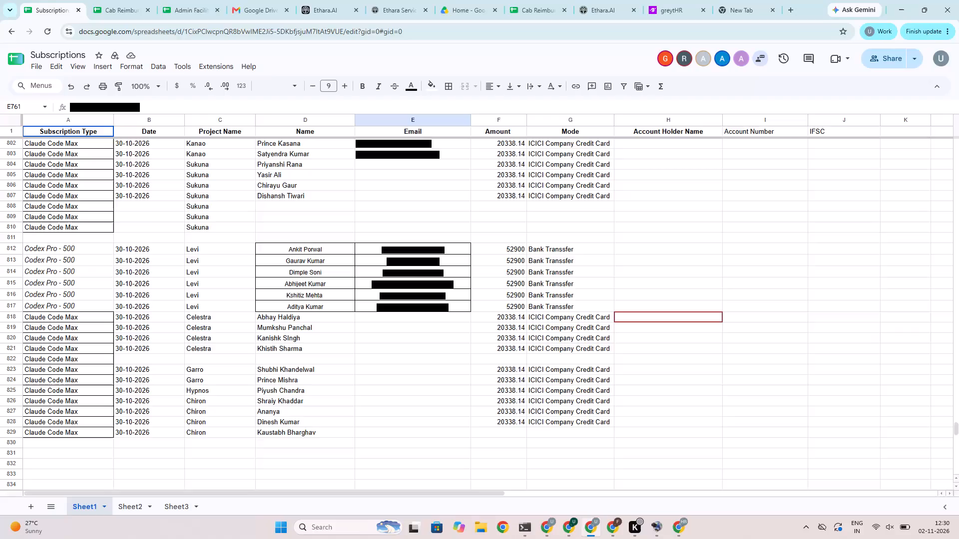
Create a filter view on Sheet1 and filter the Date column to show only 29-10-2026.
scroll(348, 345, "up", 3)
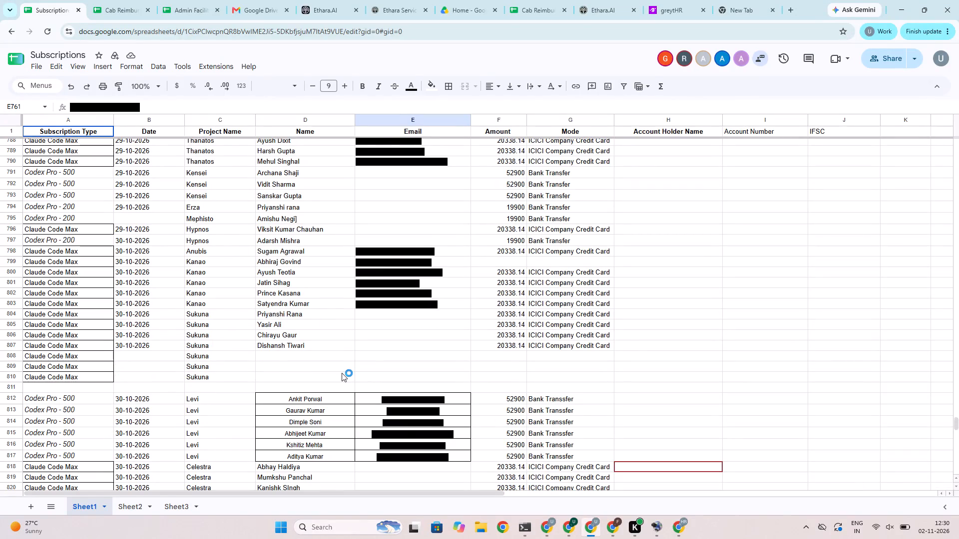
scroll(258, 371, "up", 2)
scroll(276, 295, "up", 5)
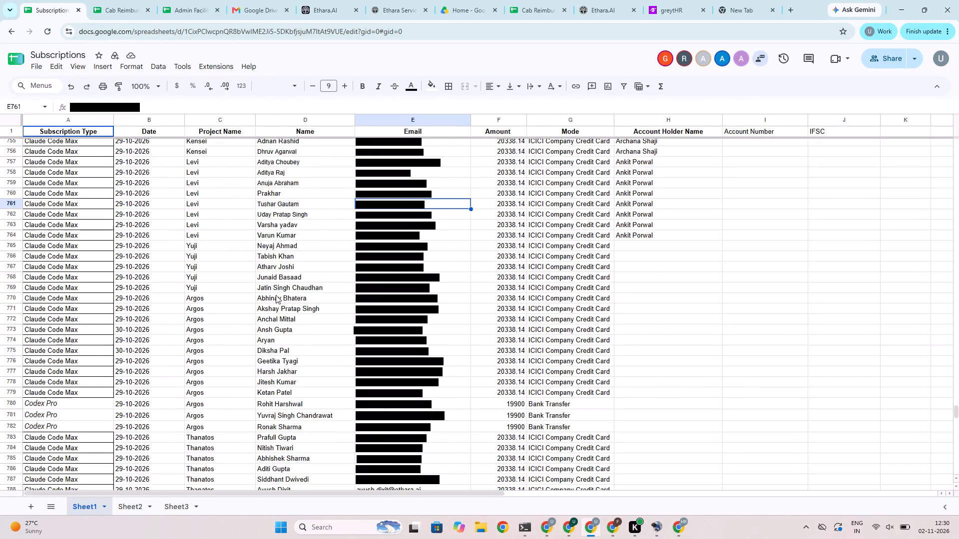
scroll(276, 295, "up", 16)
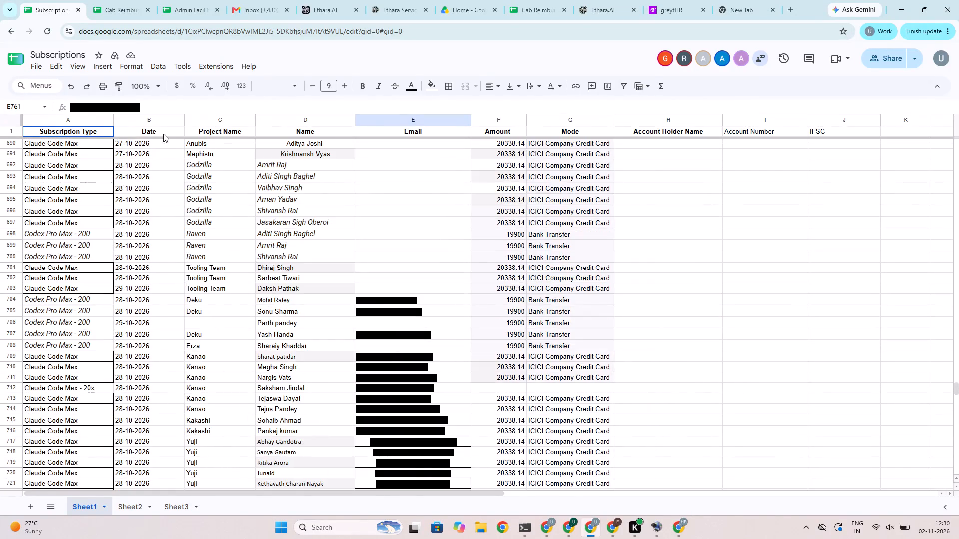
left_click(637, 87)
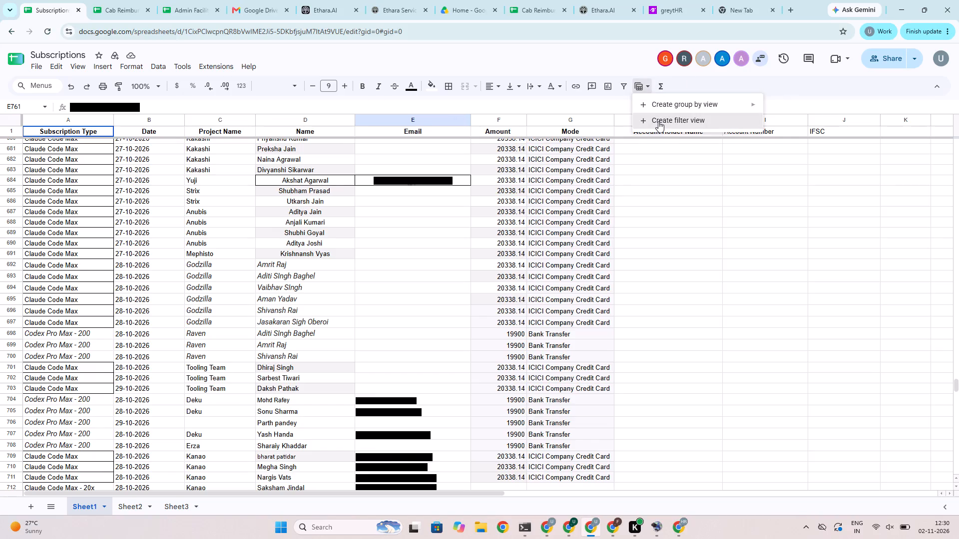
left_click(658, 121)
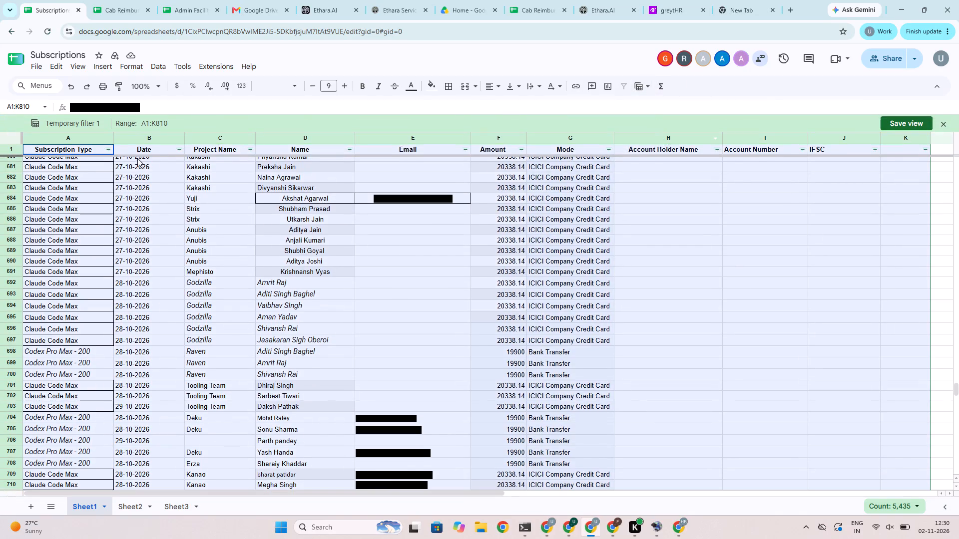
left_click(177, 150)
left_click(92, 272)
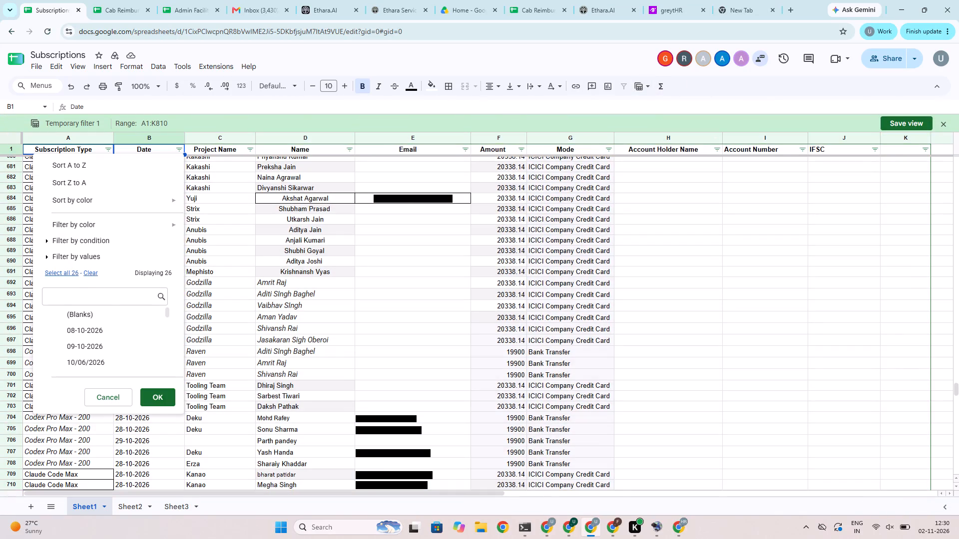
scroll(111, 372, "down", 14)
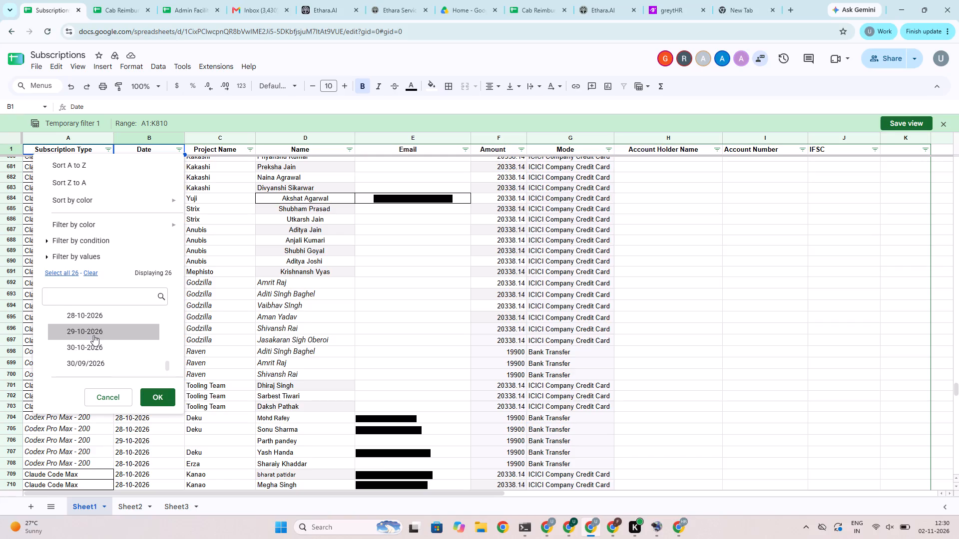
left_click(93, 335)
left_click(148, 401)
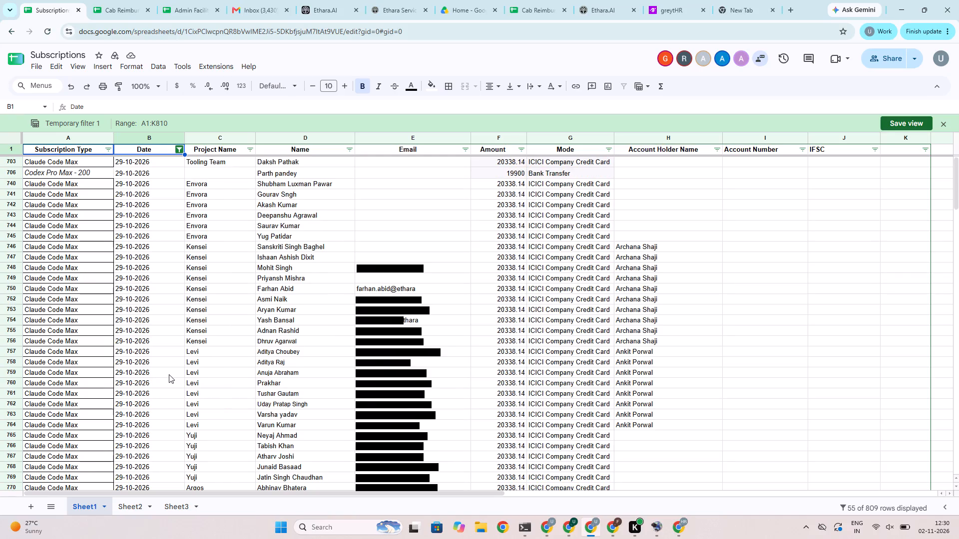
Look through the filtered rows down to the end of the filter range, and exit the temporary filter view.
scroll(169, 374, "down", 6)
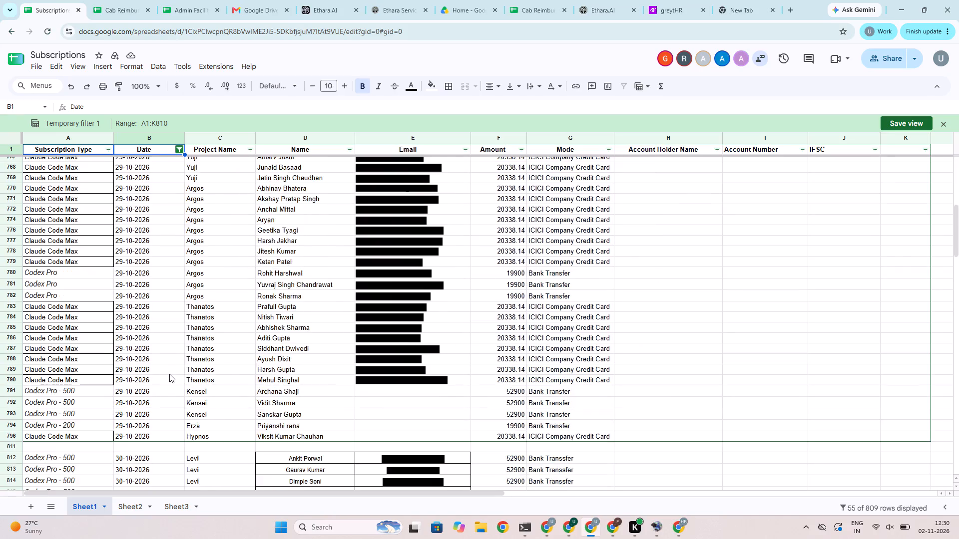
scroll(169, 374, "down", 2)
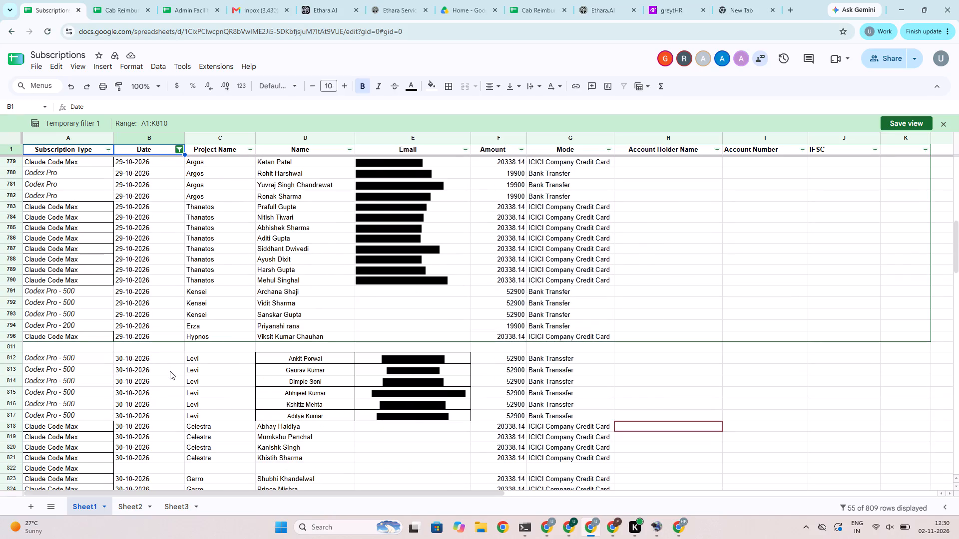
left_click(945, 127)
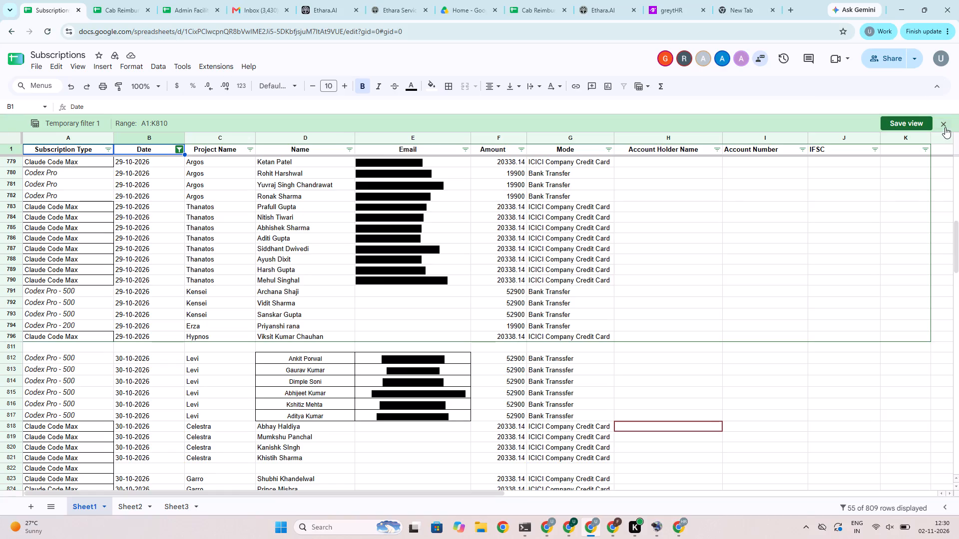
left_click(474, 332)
Delete row 822, the incomplete Claude Code Max row between the Celestra and Garro entries.
scroll(474, 331, "down", 11)
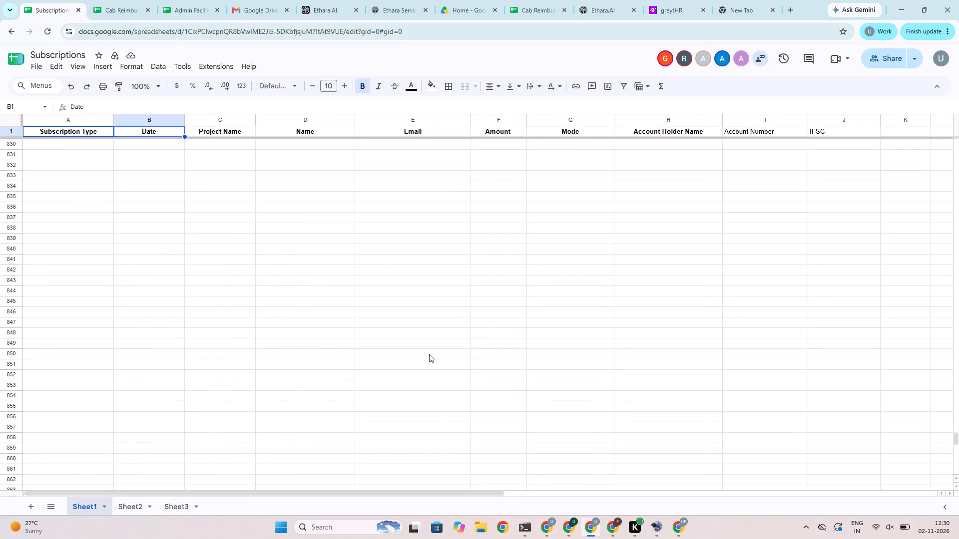
scroll(316, 340, "up", 4)
left_click(7, 261)
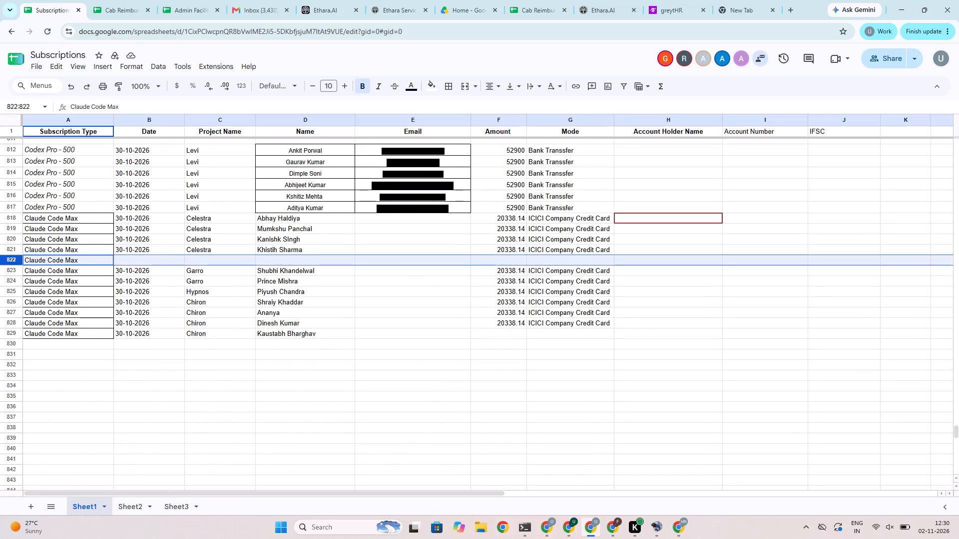
right_click(7, 261)
left_click(44, 369)
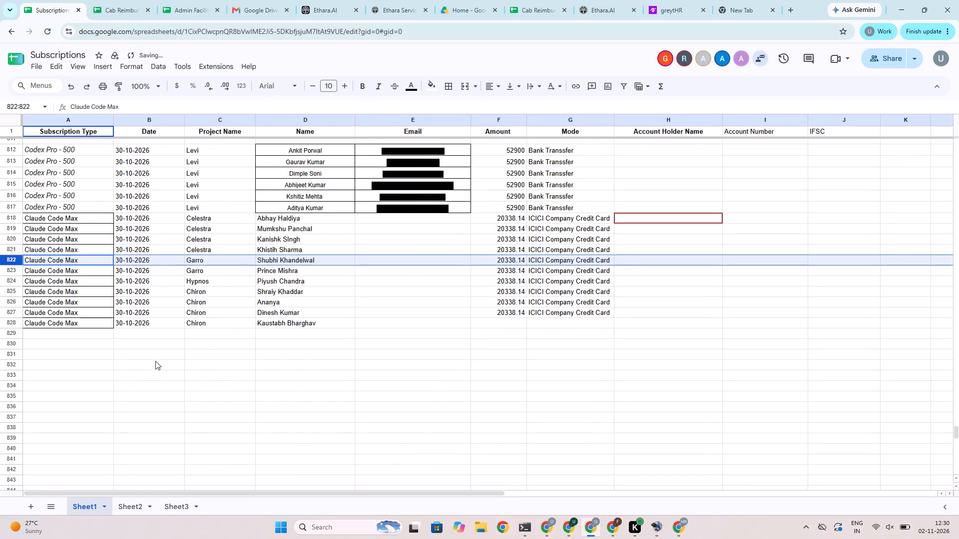
Delete the empty row 811 above the Levi Codex Pro - 500 entries.
scroll(214, 358, "up", 3)
left_click(15, 286)
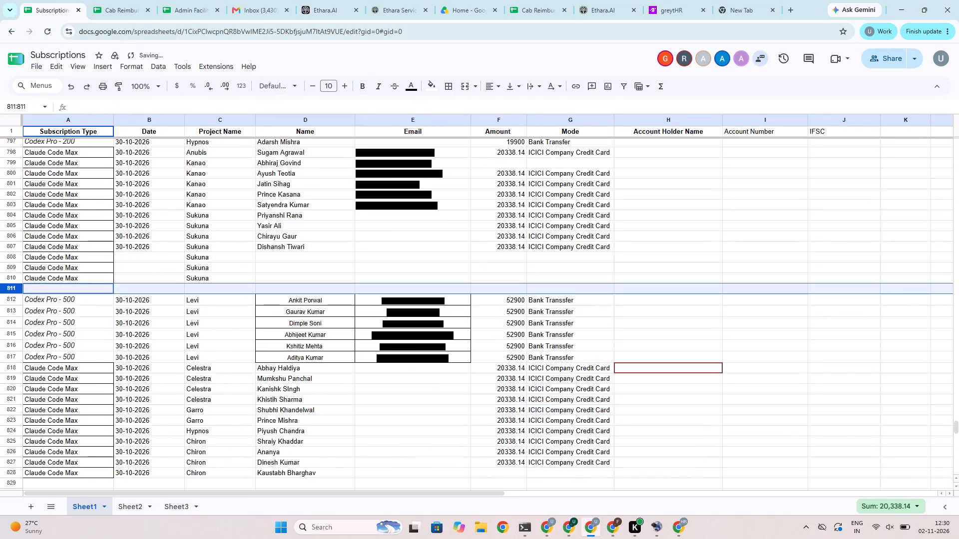
right_click(14, 287)
left_click(34, 362)
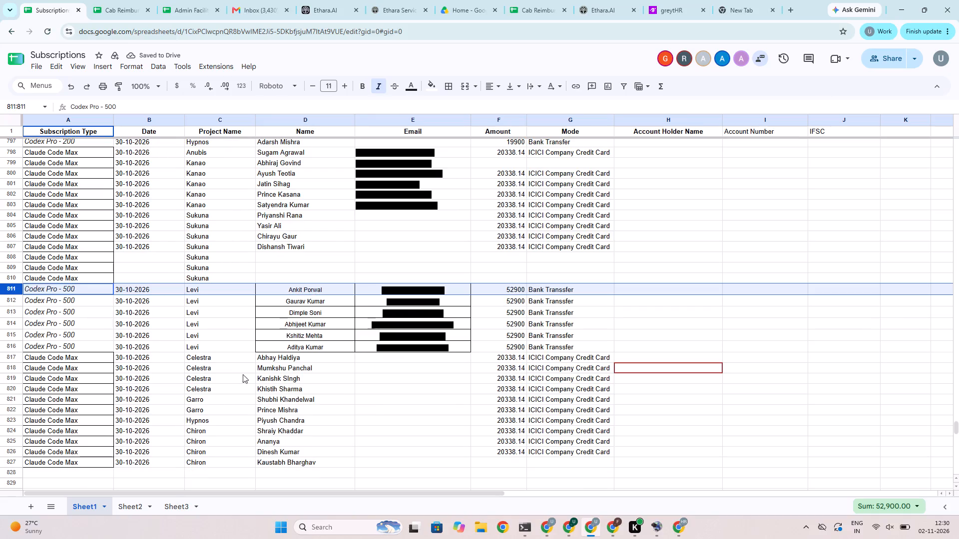
Delete rows 808 to 810, the incomplete Sukuna entries without date, name or amount.
left_click_drag(11, 258, 11, 275)
right_click(10, 268)
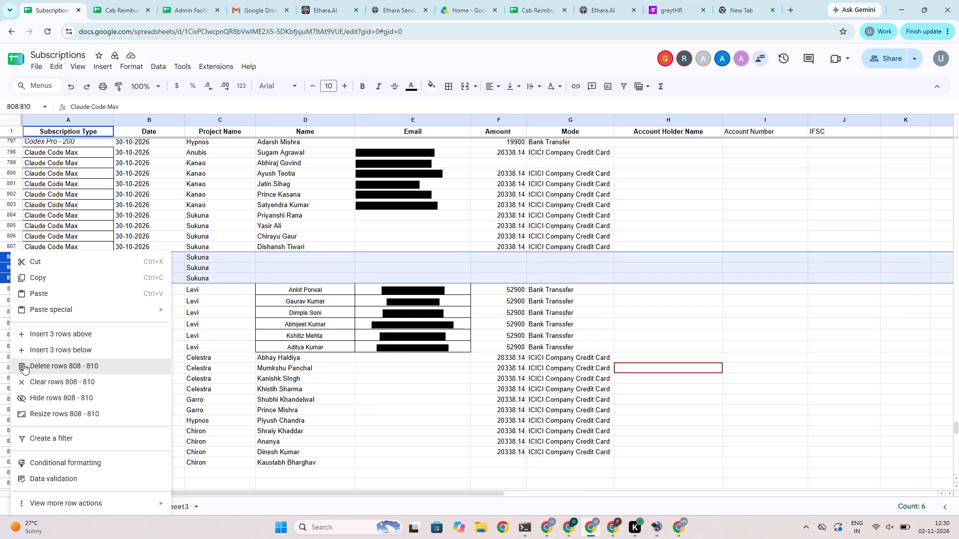
left_click(23, 364)
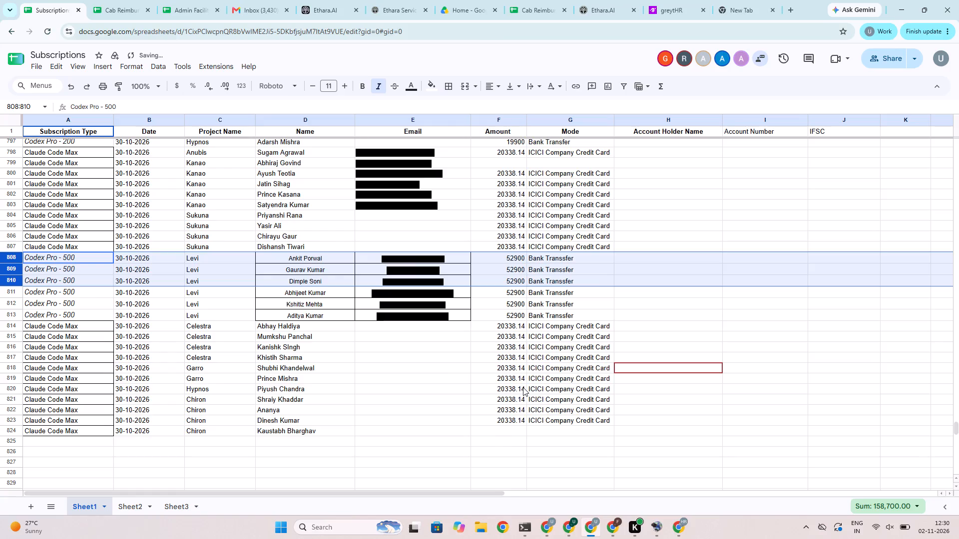
View the edit history of the email cell in row 751, the Kensei entry that has no date or amount.
scroll(523, 387, "up", 7)
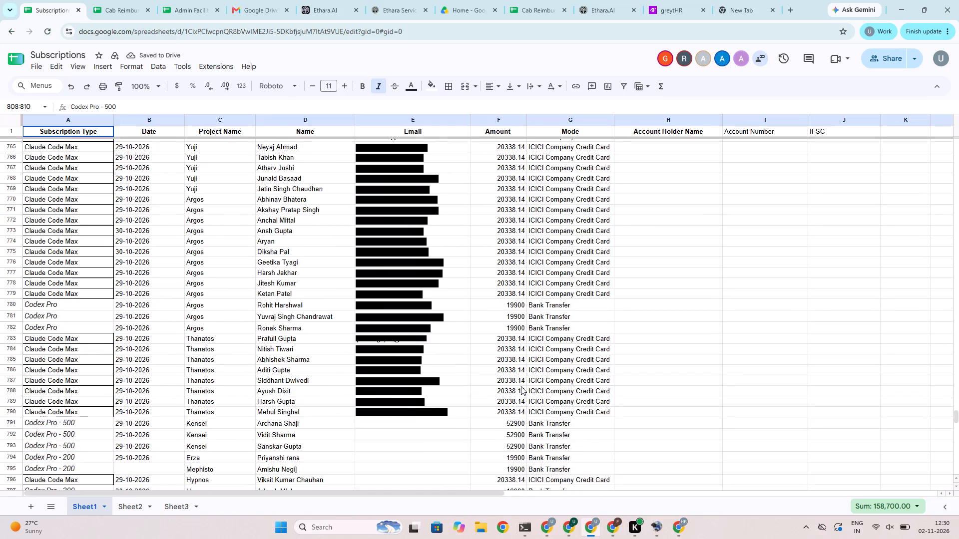
scroll(521, 386, "up", 2)
scroll(478, 389, "up", 2)
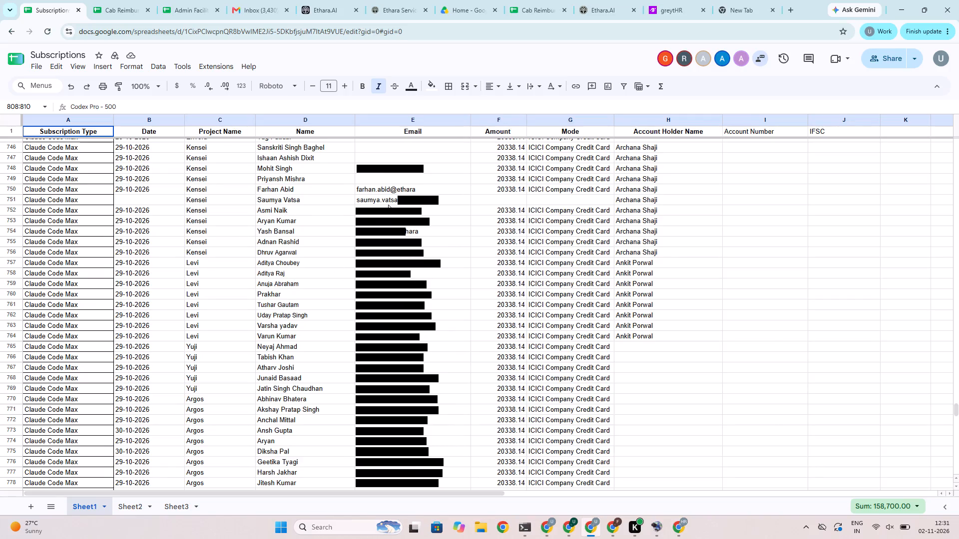
left_click(405, 204)
right_click(405, 204)
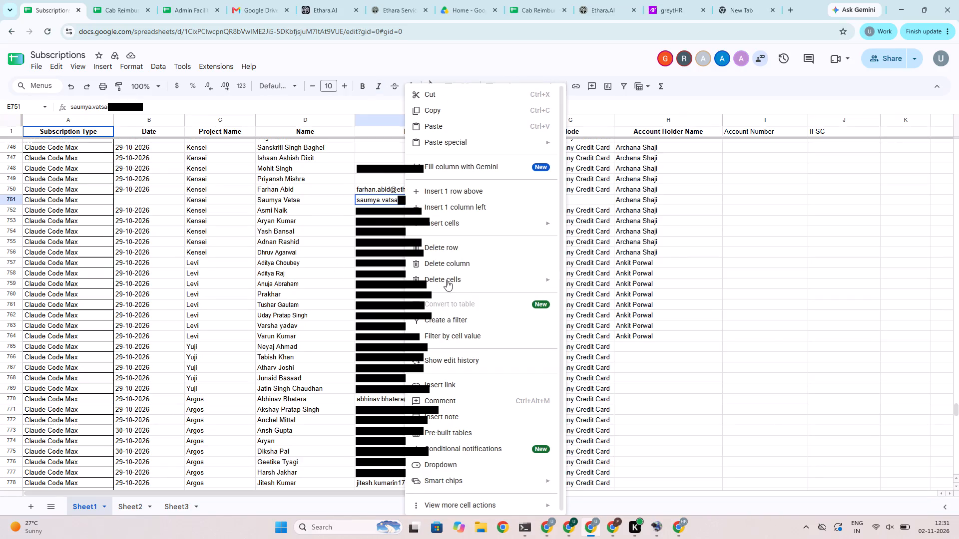
left_click(445, 355)
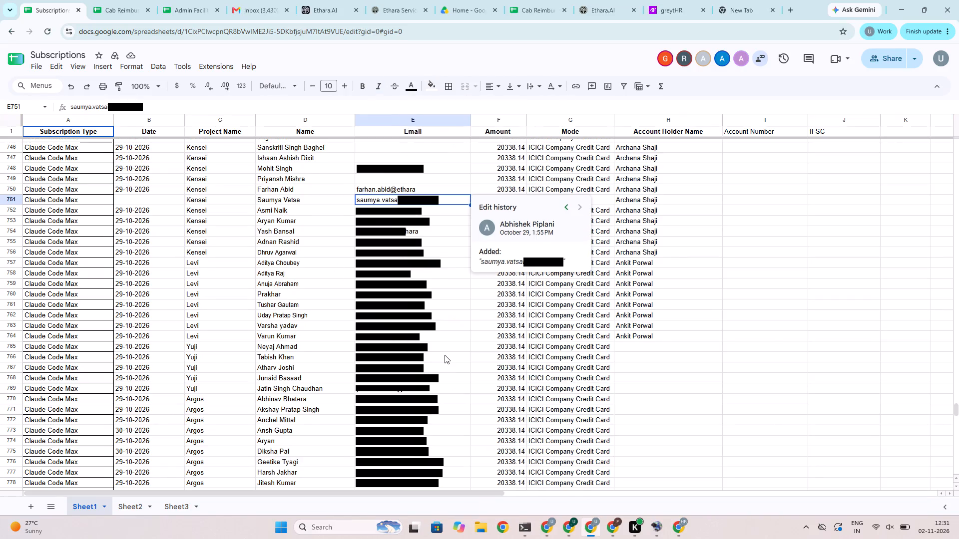
left_click(445, 355)
View the edit history of the name cell in row 712, the Kanao Claude Code Max - 20x entry.
scroll(445, 354, "up", 3)
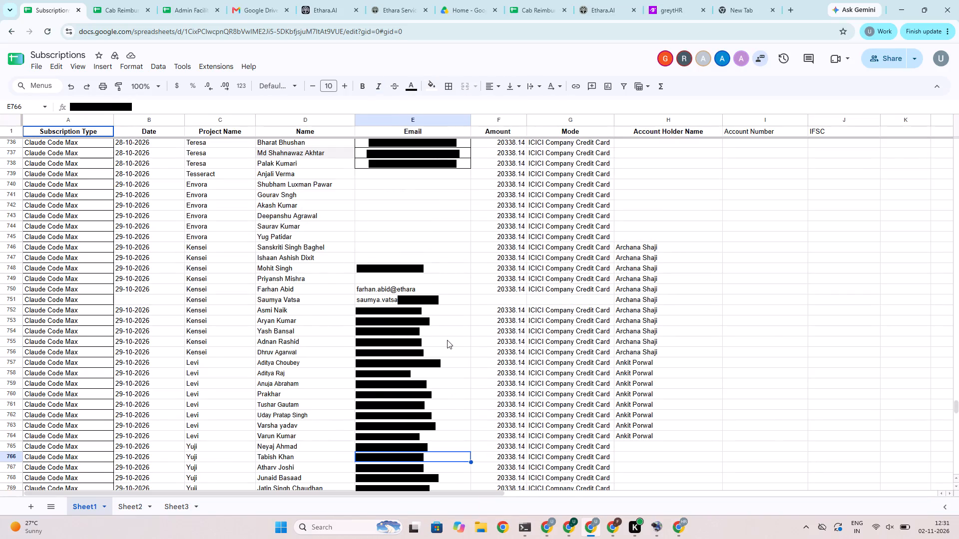
scroll(447, 340, "up", 8)
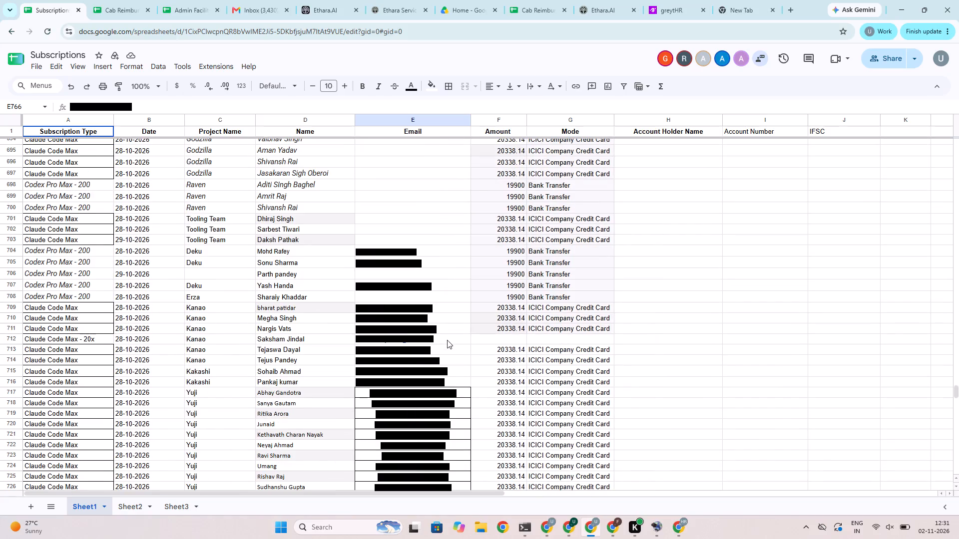
right_click(306, 340)
left_click(347, 366)
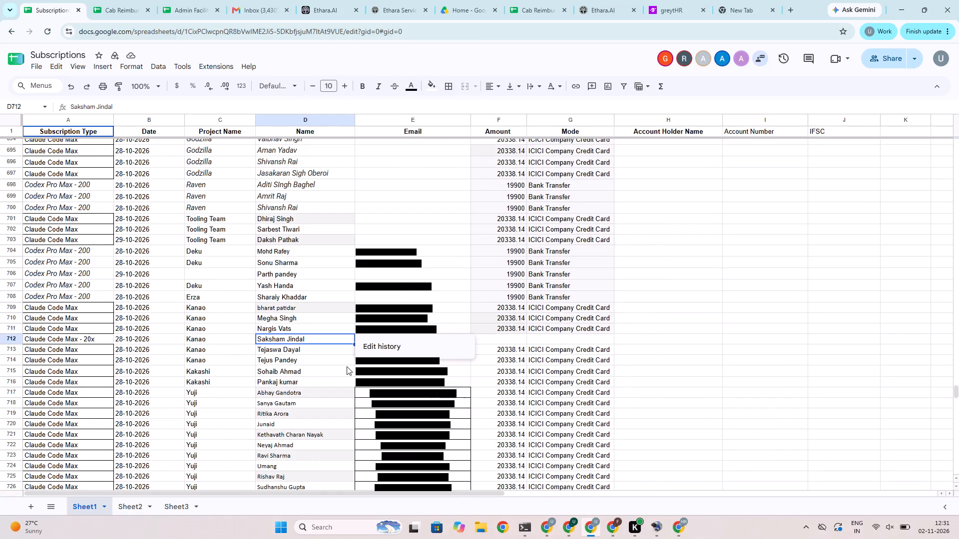
left_click(329, 367)
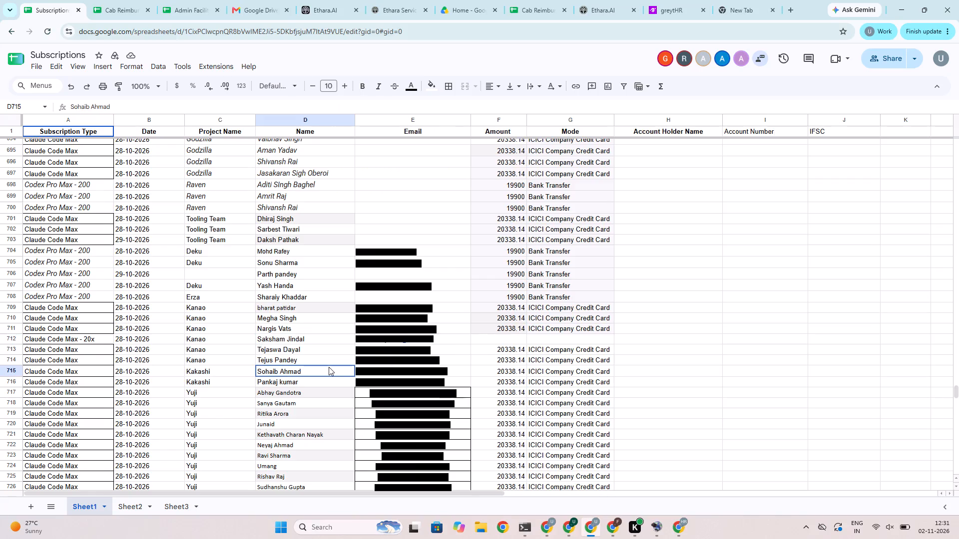
left_click(392, 347)
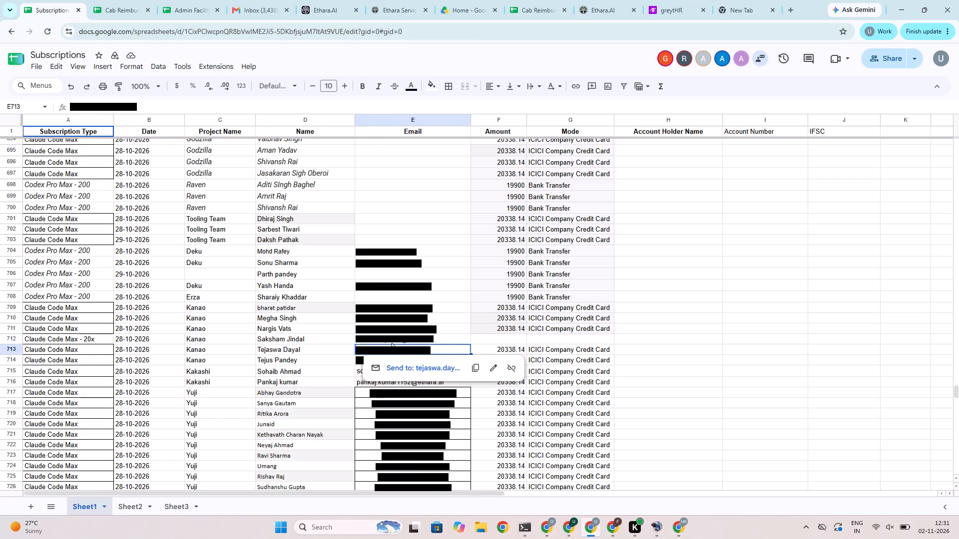
left_click(308, 346)
left_click(307, 336)
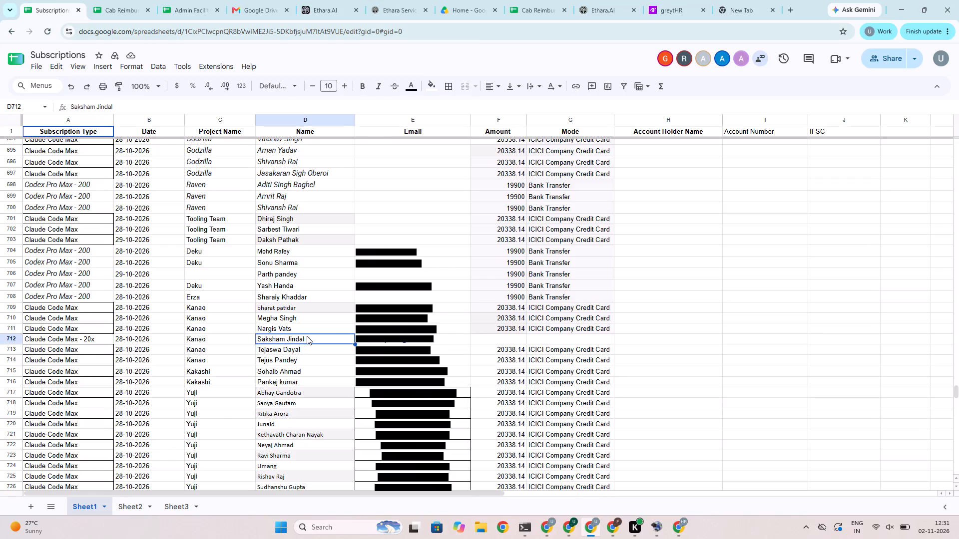
Create a new filter view covering the cleaned-up data and filter the Date column to show only 29-10-2026.
scroll(307, 336, "down", 9)
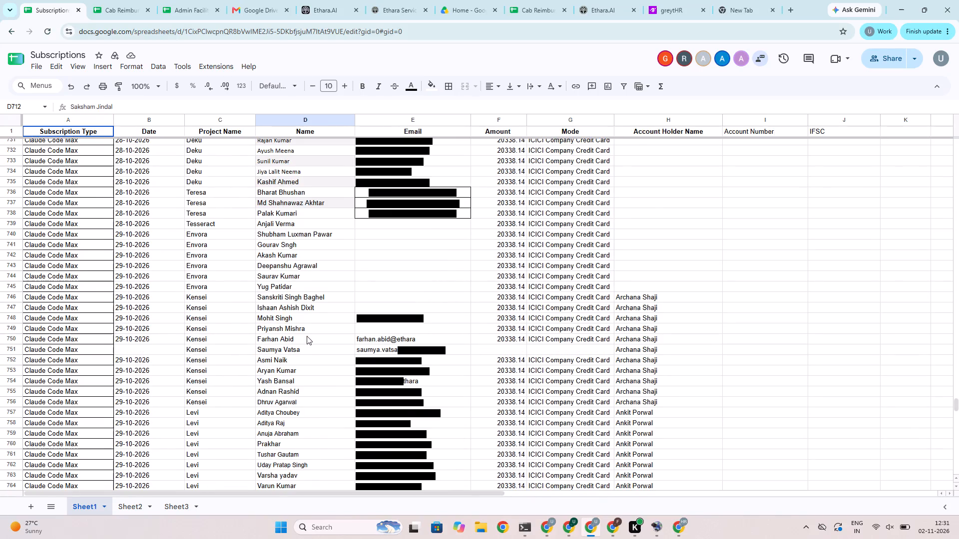
scroll(307, 336, "down", 11)
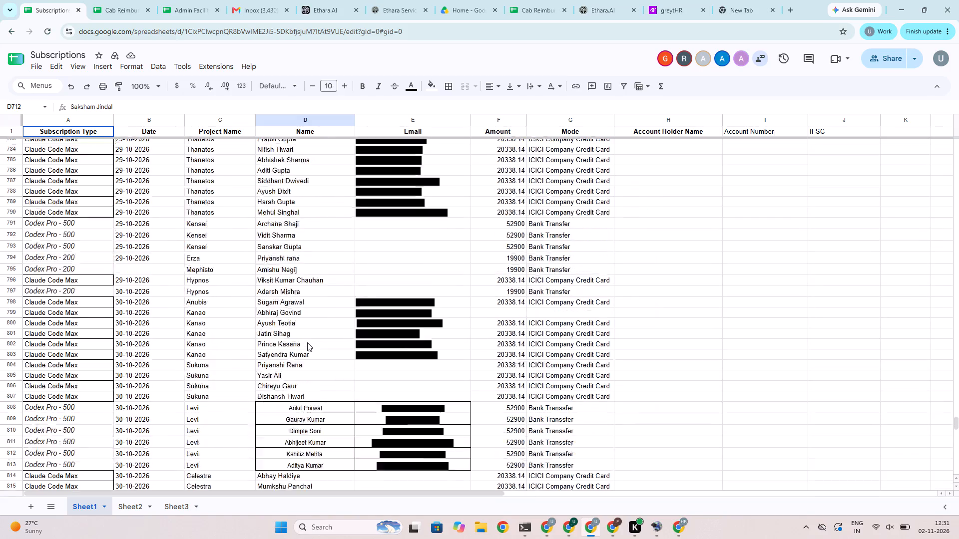
scroll(307, 342, "down", 2)
scroll(307, 342, "up", 5)
left_click(132, 130)
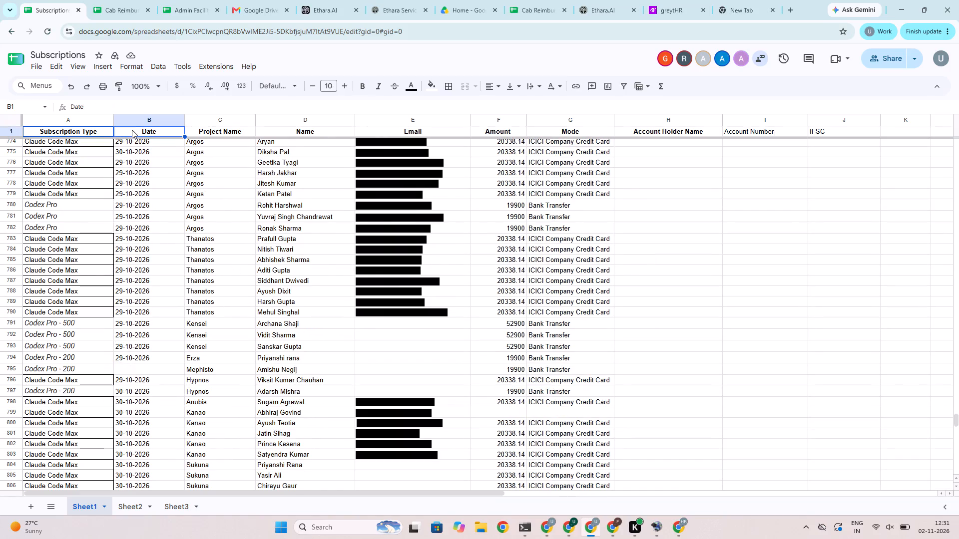
left_click(640, 88)
left_click(643, 118)
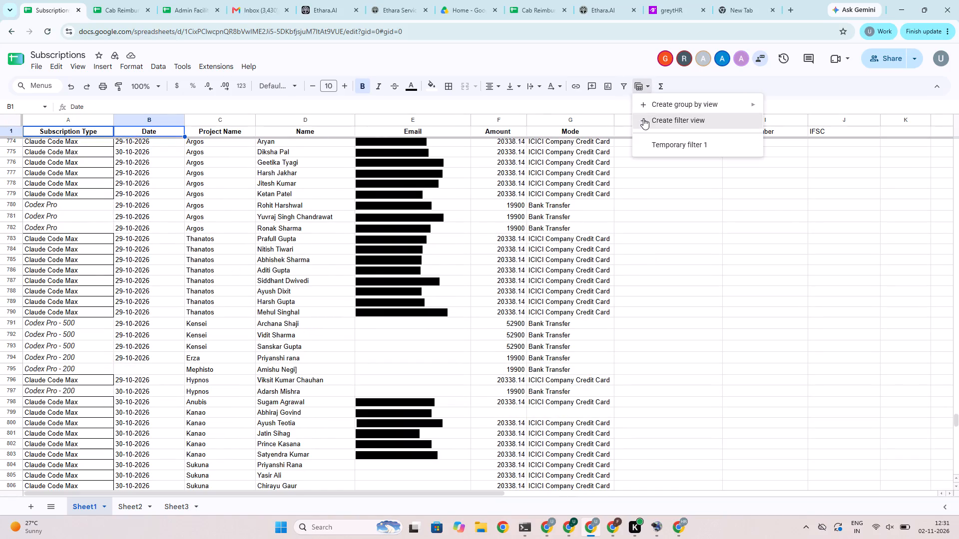
left_click(179, 146)
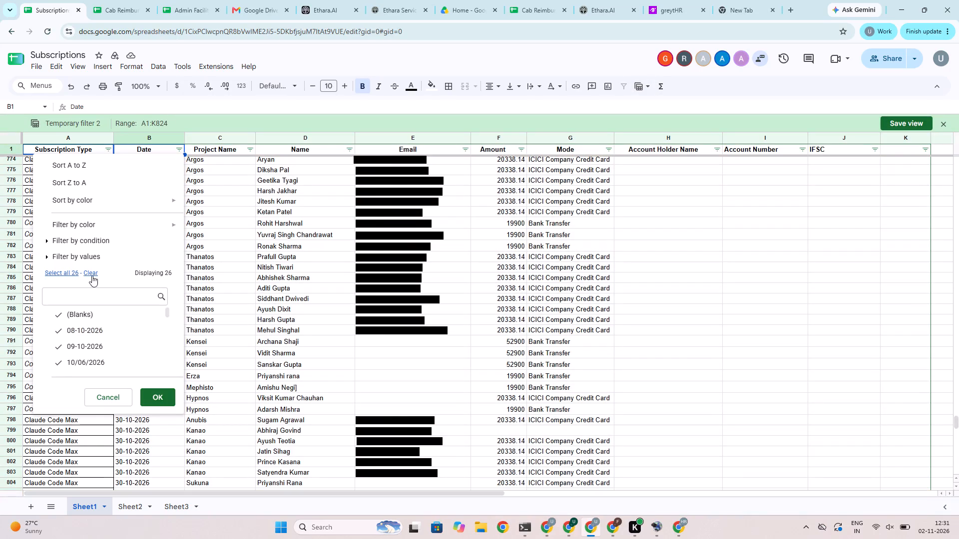
left_click(92, 275)
scroll(97, 358, "down", 10)
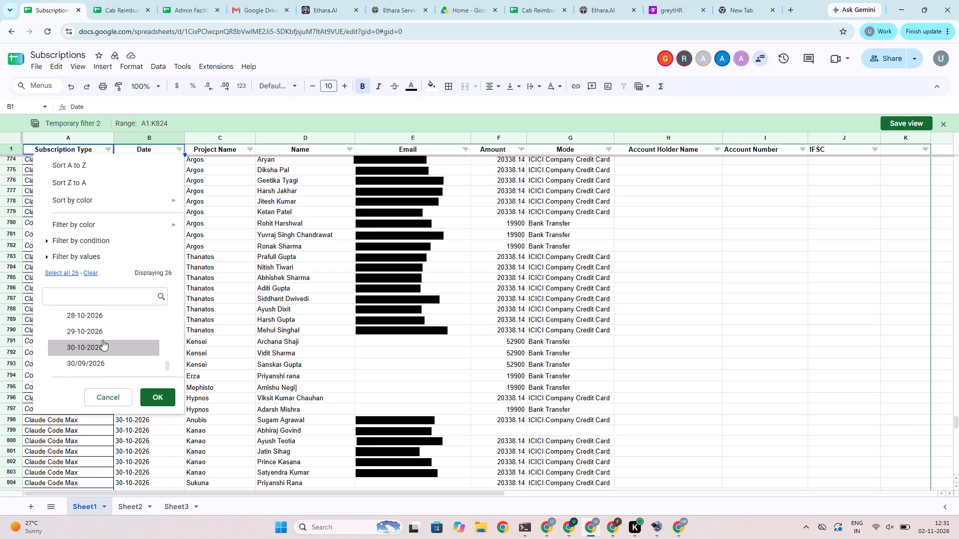
left_click(103, 335)
left_click(161, 398)
scroll(197, 381, "up", 7)
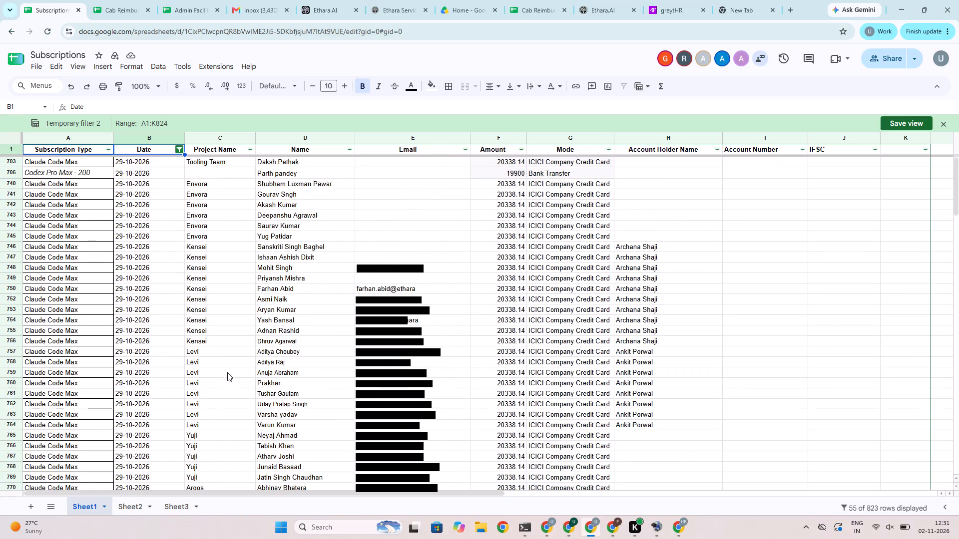
Check the filtered 29-10-2026 entries and select all their cells in the Name column to count them.
scroll(227, 372, "up", 8)
scroll(540, 368, "down", 2)
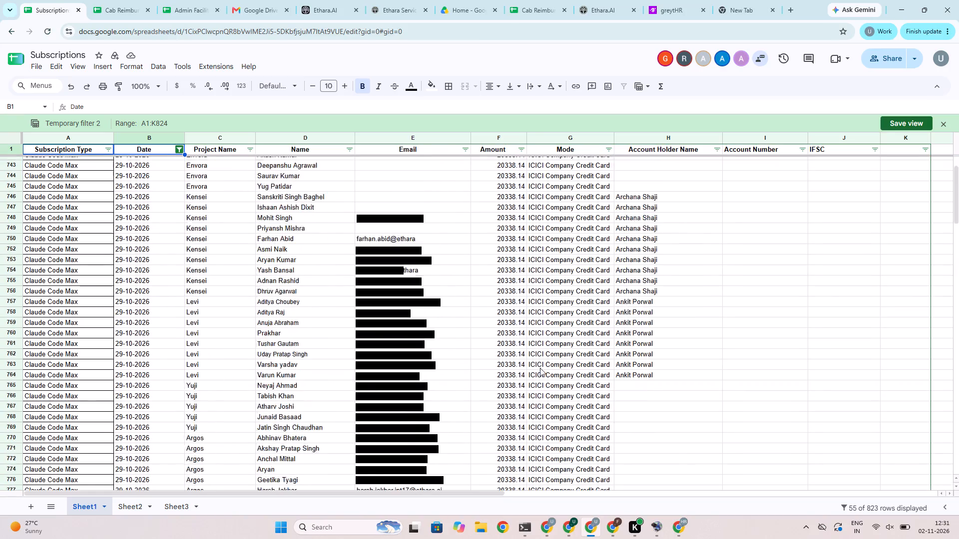
scroll(540, 368, "down", 6)
scroll(540, 368, "up", 11)
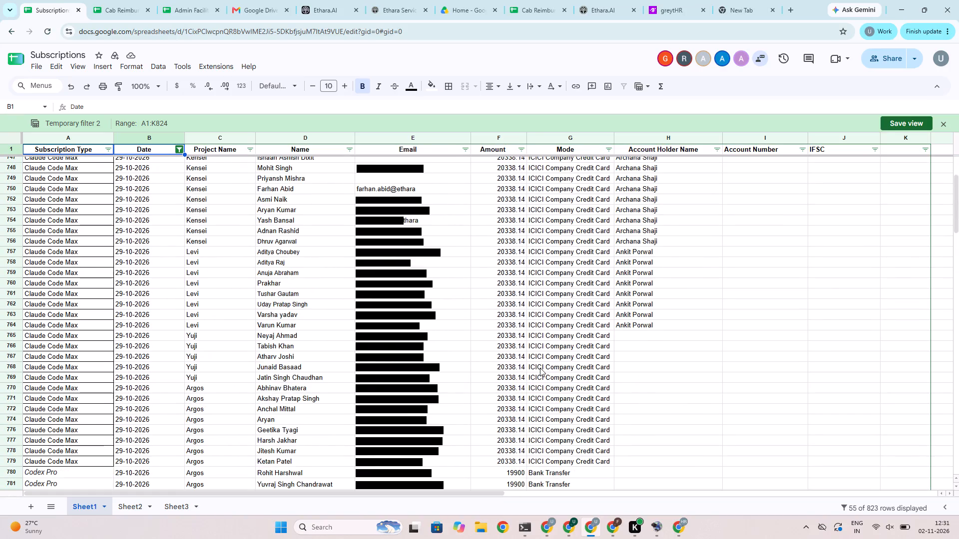
scroll(540, 368, "up", 3)
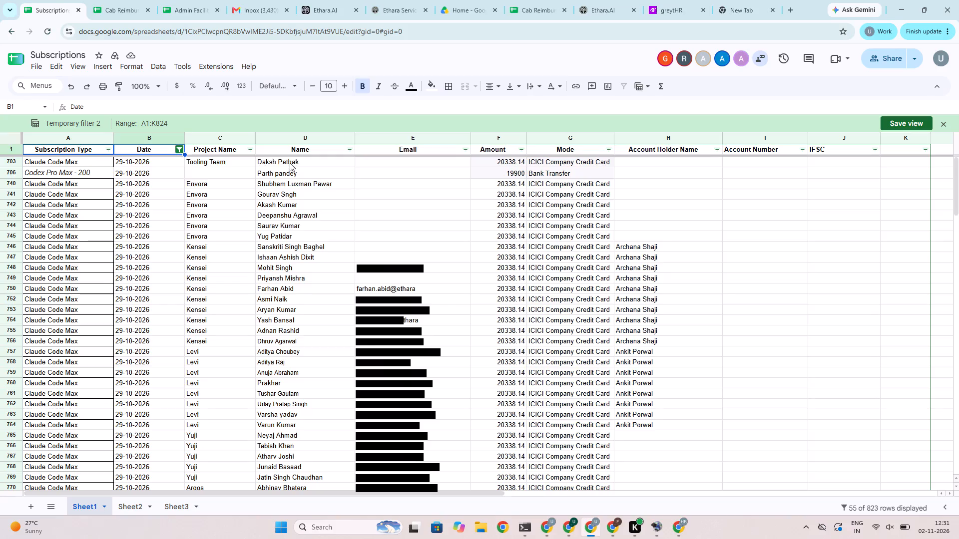
left_click_drag(290, 163, 296, 279)
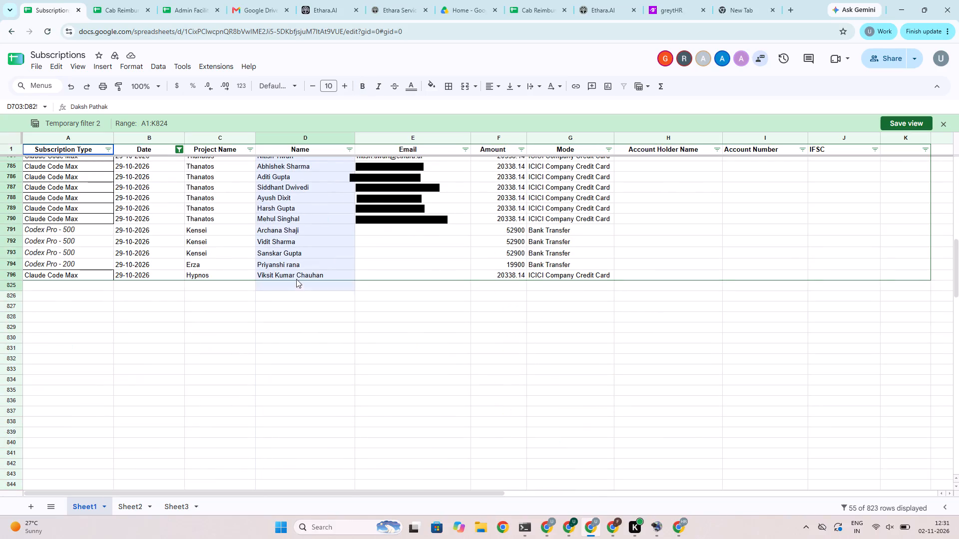
left_click_drag(296, 279, 296, 275)
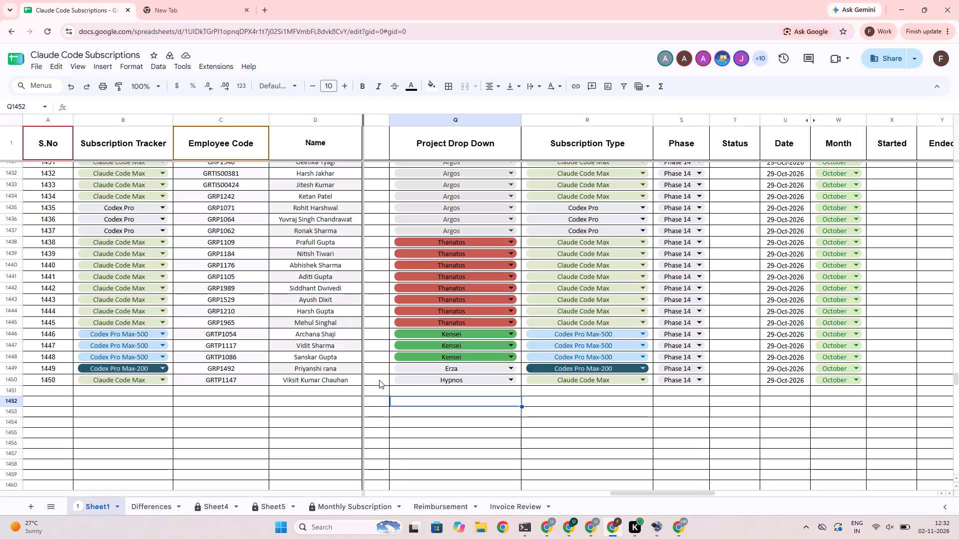
Switch back to the Subscriptions spreadsheet and change the Date column filter to show only 30-10-2026.
key("alt+Tab")
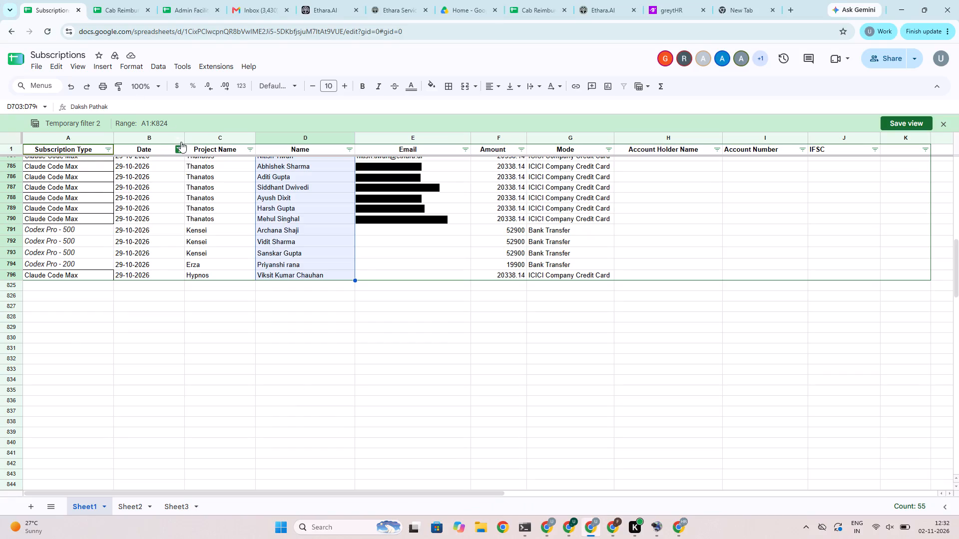
left_click(178, 149)
left_click(81, 274)
left_click(89, 274)
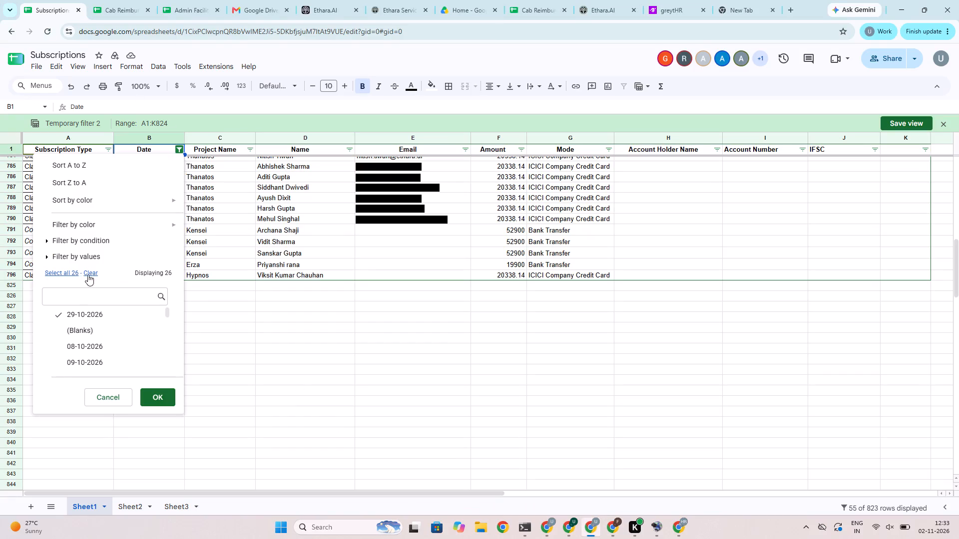
scroll(128, 335, "down", 13)
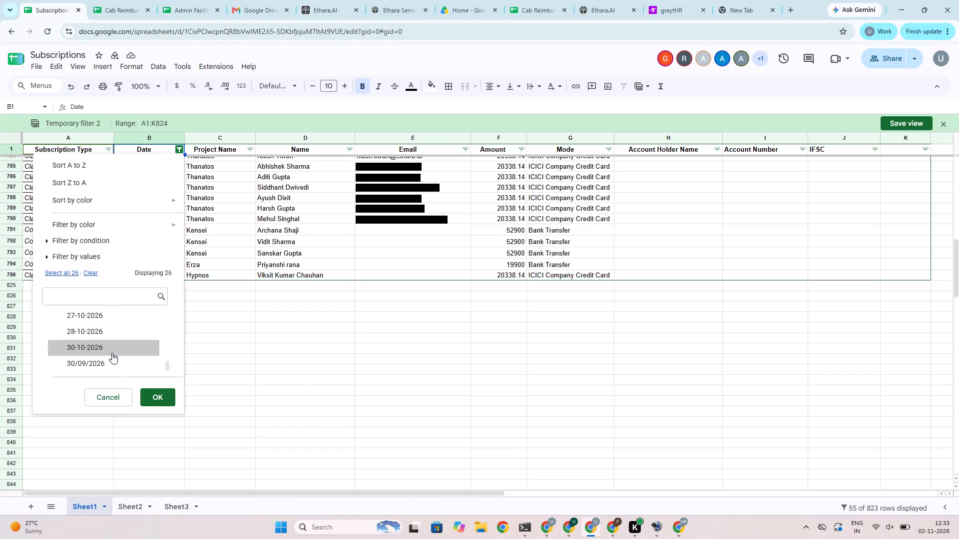
left_click(112, 353)
scroll(112, 360, "down", 3)
left_click(157, 401)
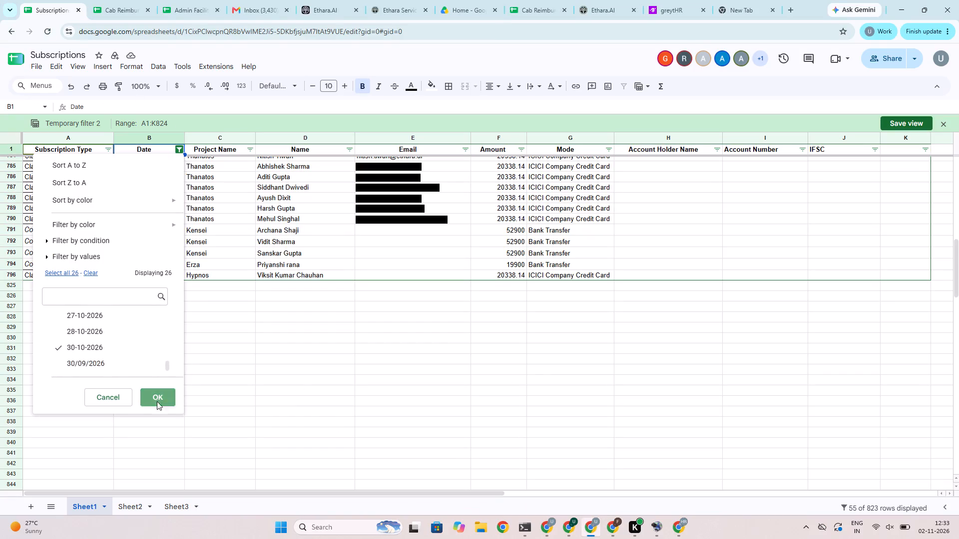
Copy all filtered 30-10-2026 names (D773:D824) into the Name column of Claude Code Subscriptions, starting at cell D1451.
scroll(160, 399, "up", 12)
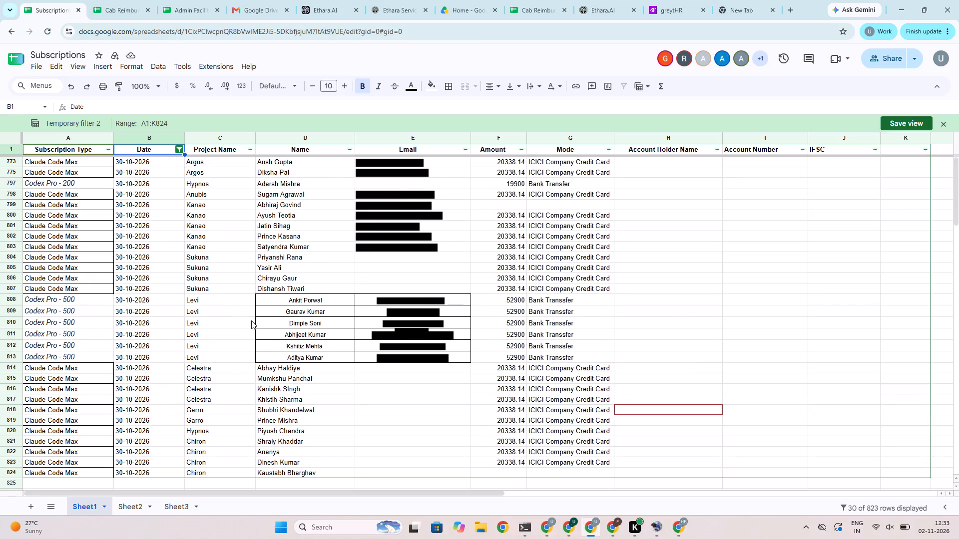
left_click_drag(289, 162, 294, 457)
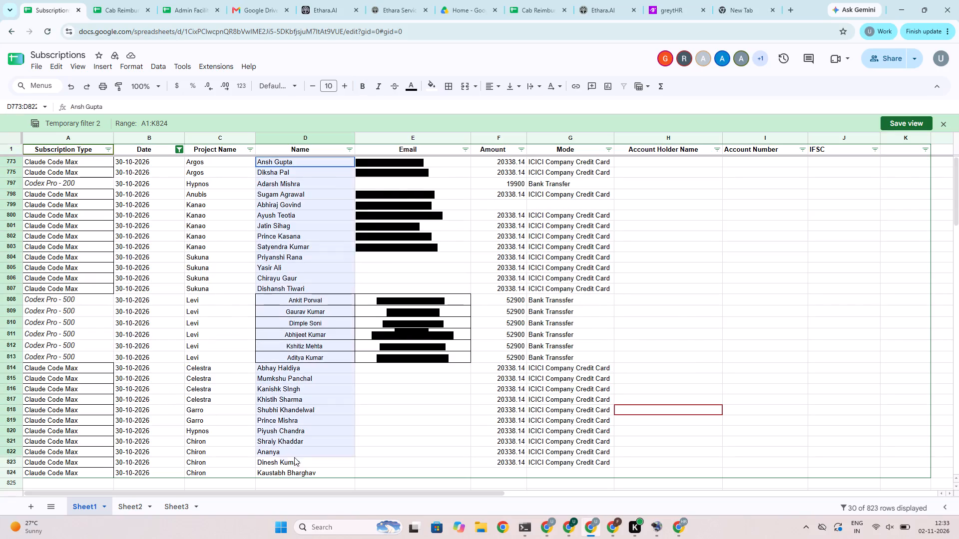
left_click_drag(294, 457, 293, 475)
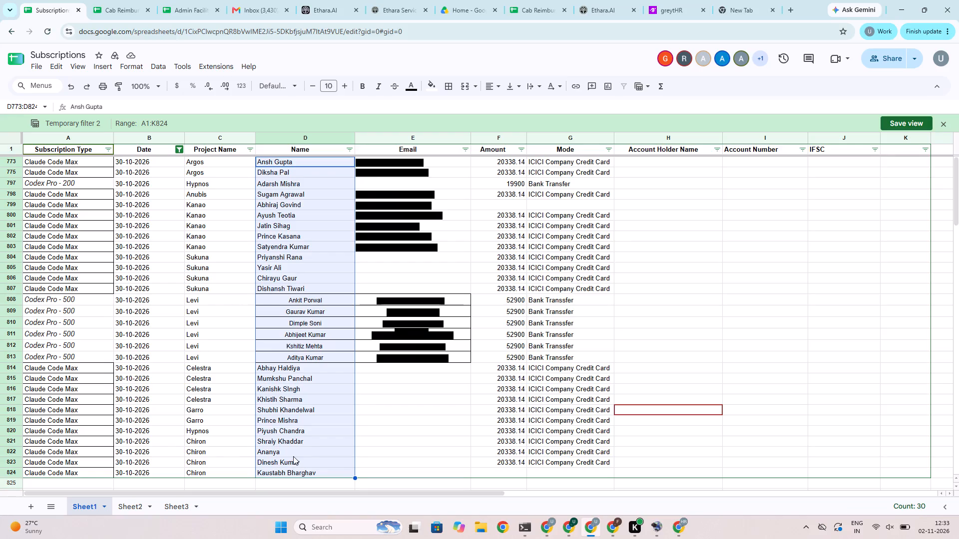
scroll(293, 456, "up", 5)
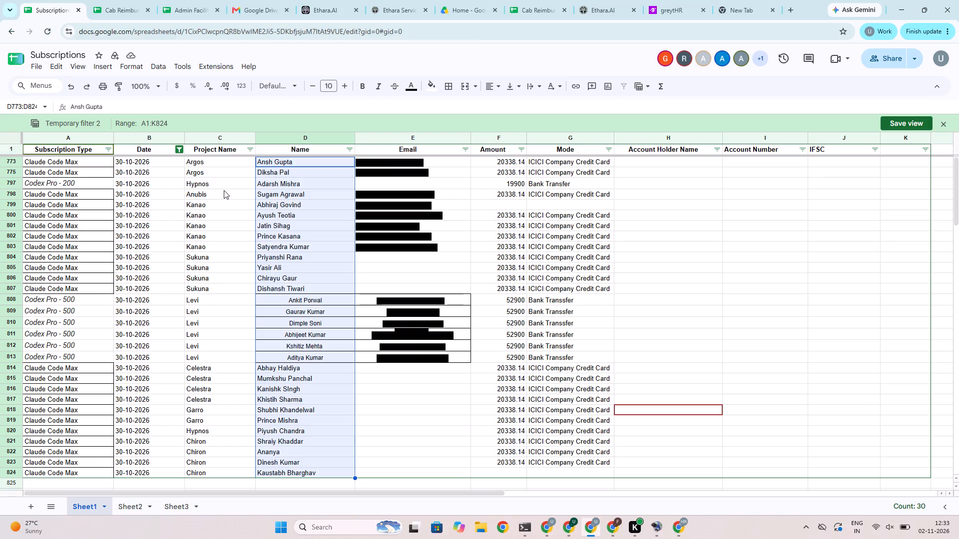
key("alt+Tab")
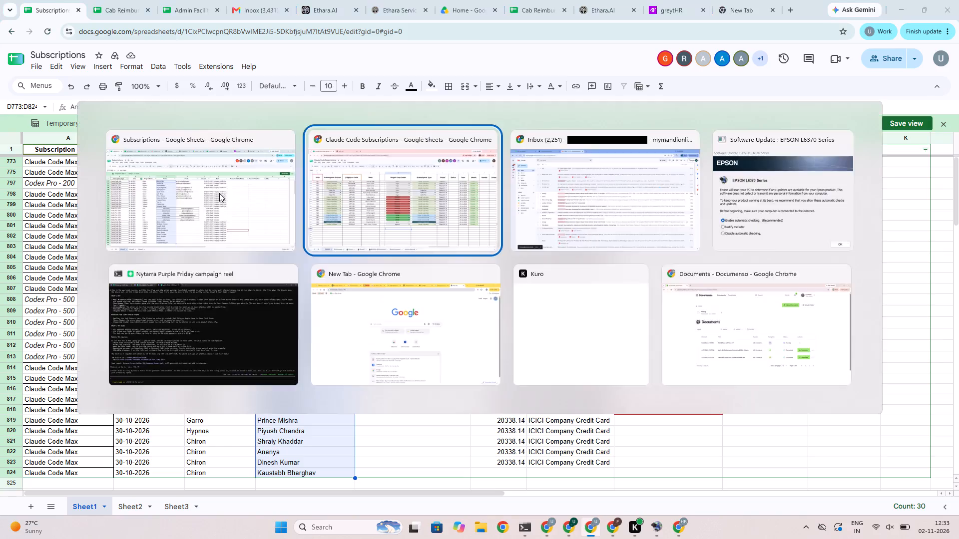
key("alt+Tab")
key("ctrl+c")
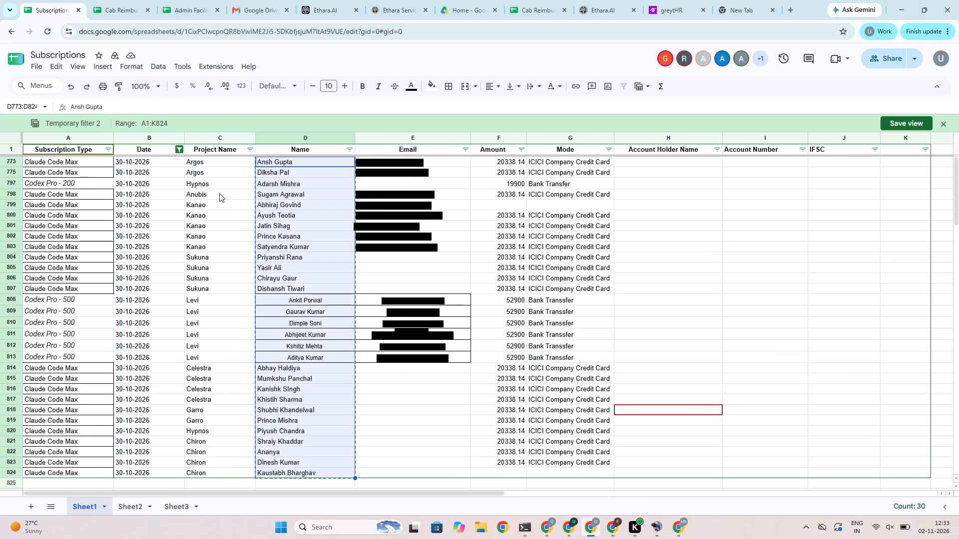
key("alt+Tab")
left_click(323, 393)
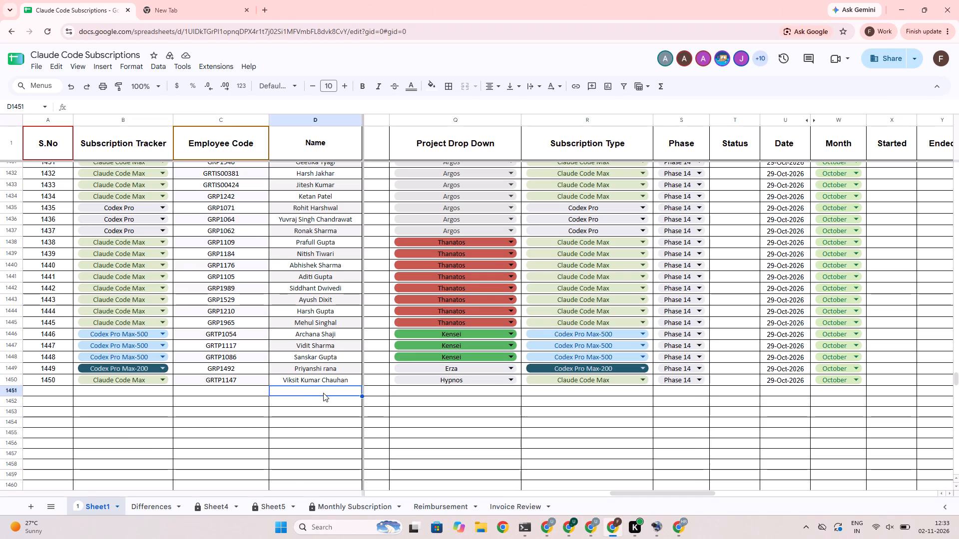
key("ctrl+v")
Apply the formatting of name cell D1449 to all the pasted names in D1451:D1480.
left_click(327, 365)
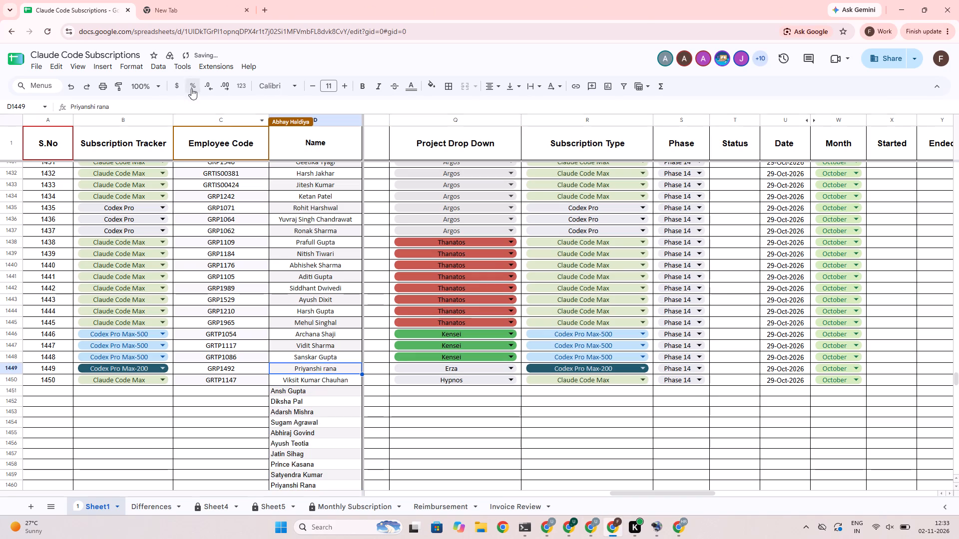
left_click(123, 87)
left_click_drag(300, 395, 307, 532)
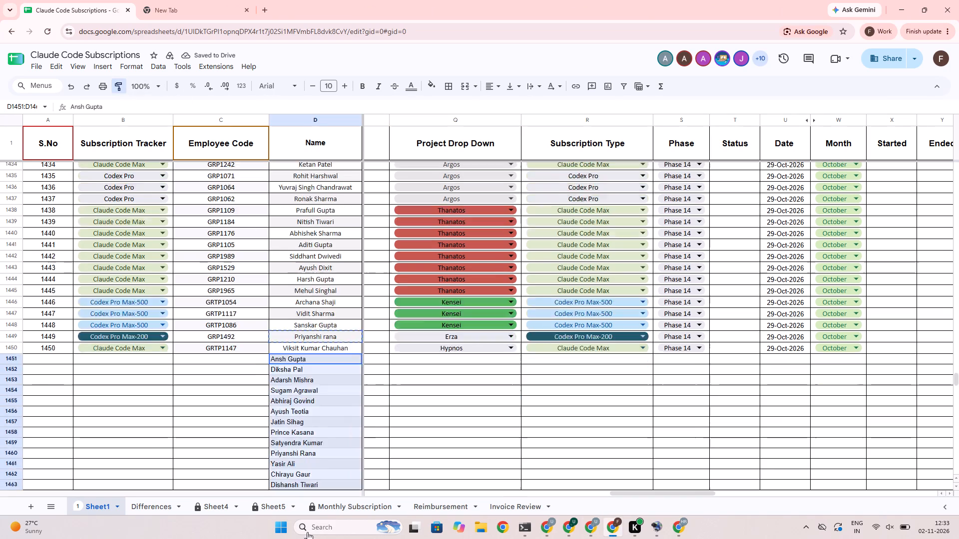
left_click_drag(307, 532, 319, 458)
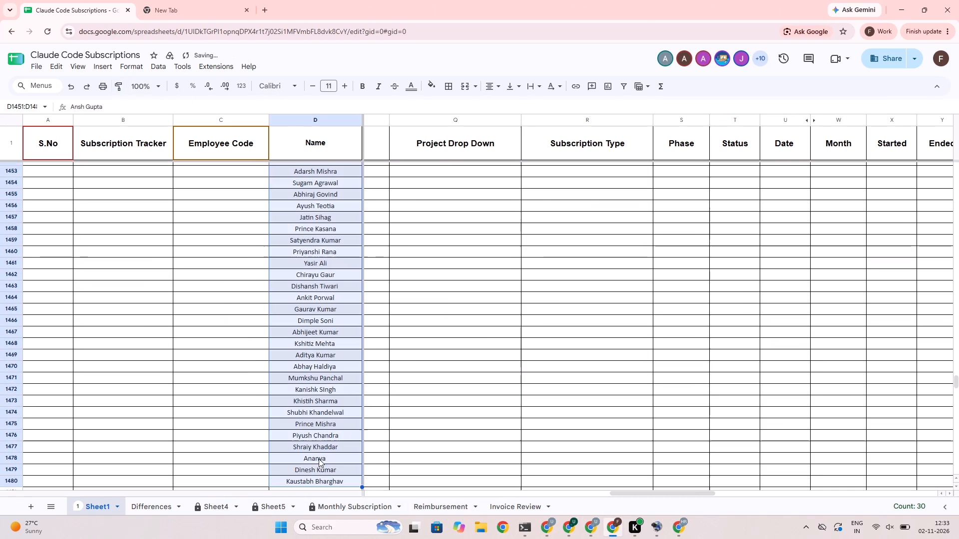
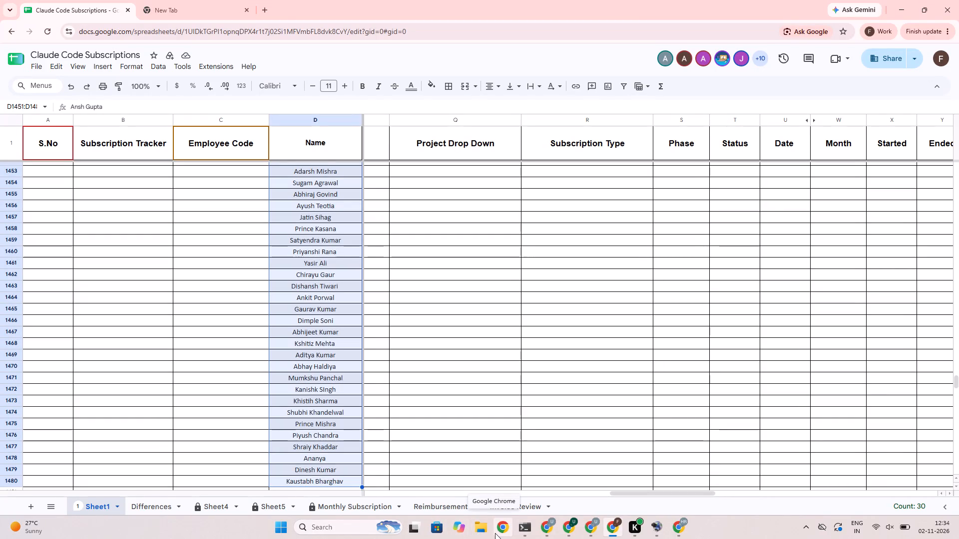
Switch to Google Drive and open the POSH-IC Members Signatures folder from the Shared with me items.
left_click(547, 519)
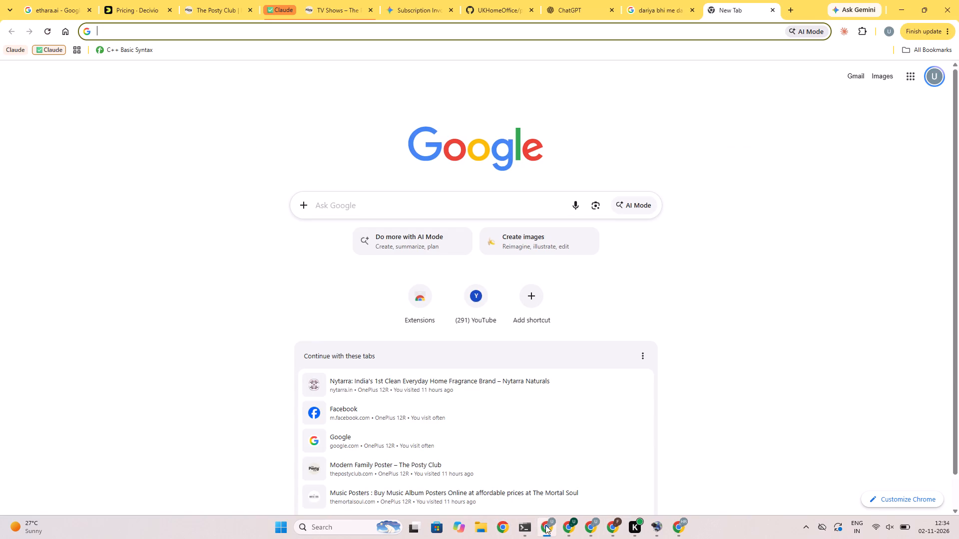
left_click(545, 526)
left_click(590, 520)
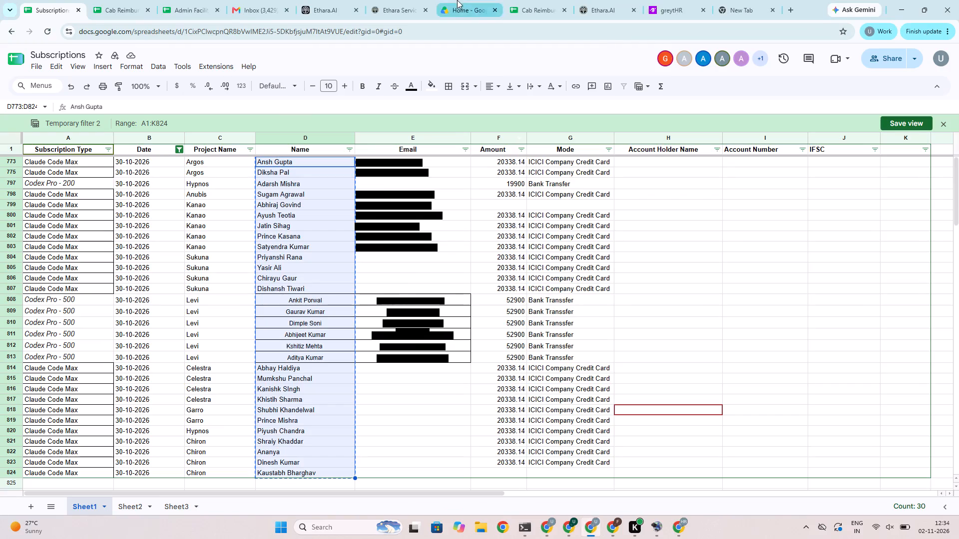
left_click(457, 0)
left_click(45, 188)
left_click(48, 191)
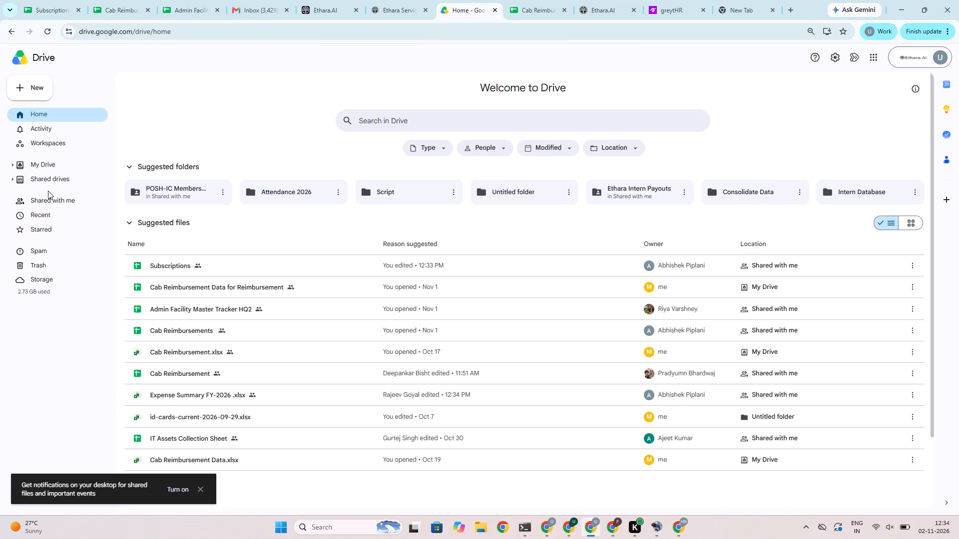
left_click(55, 195)
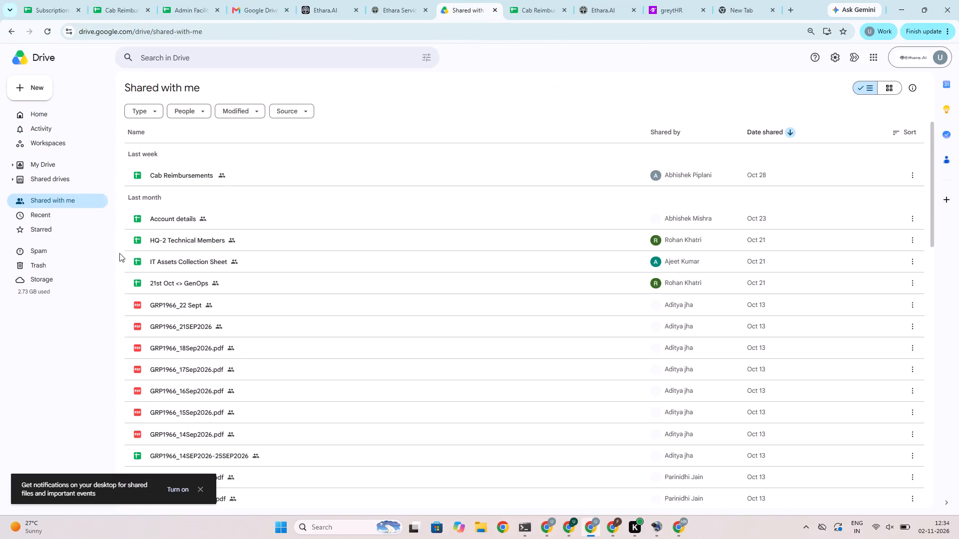
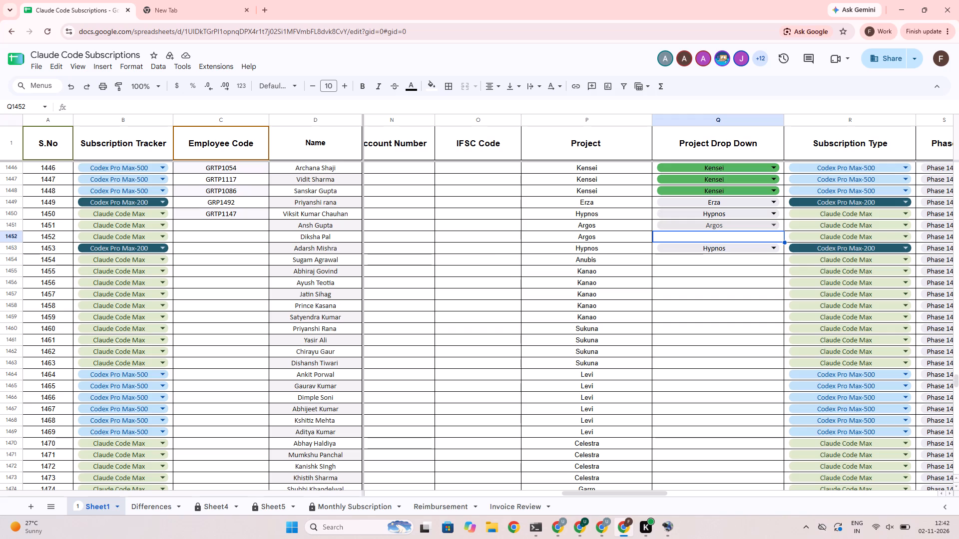
Copy the Argos project drop-down from Q1451 into Q1452.
key("Up")
key("ctrl+c")
key("Down")
key("ctrl+v")
Paste the project drop-down into Q1454 and set its value to Anubis.
key("Down")
key("Left")
key("Down")
key("Right")
key("ctrl+v")
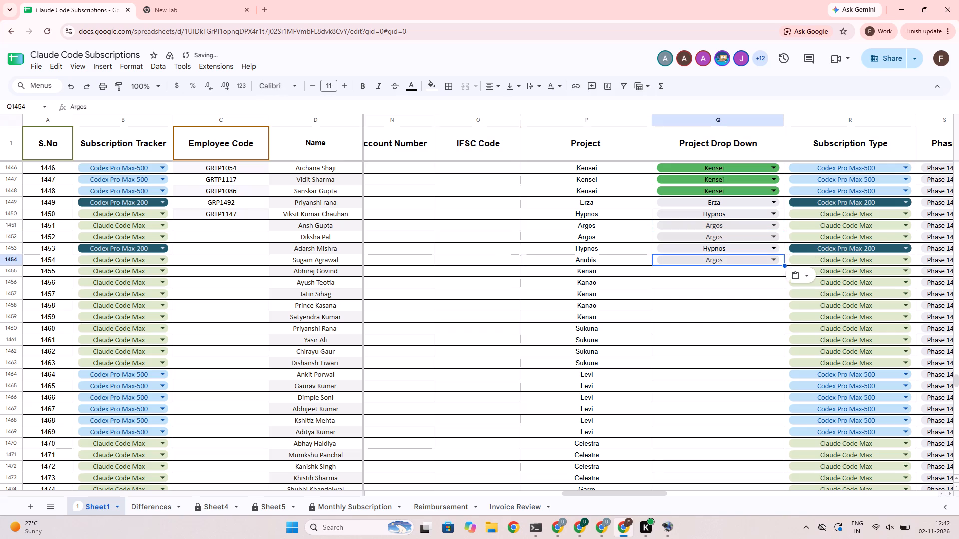
key("a")
type("nu")
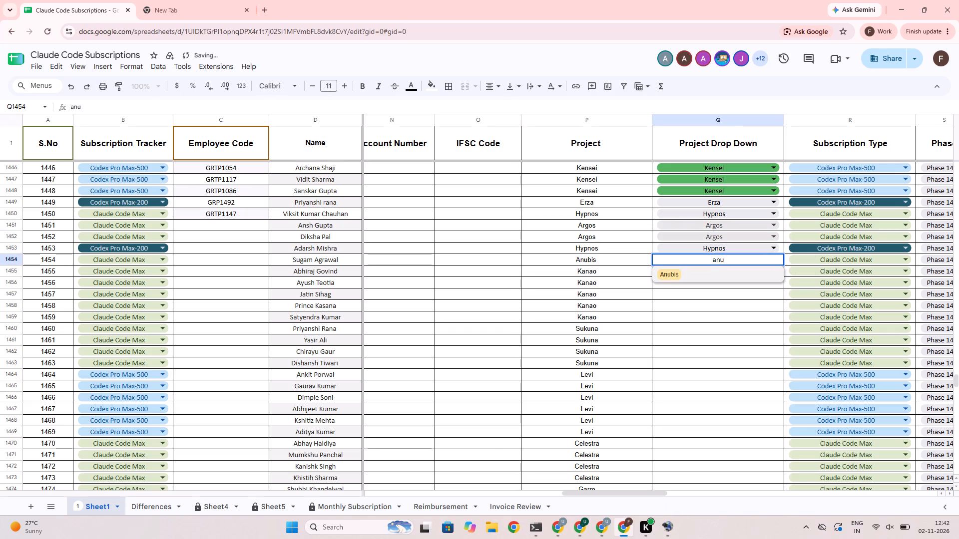
key("Return")
Set the project drop-down in Q1455 to Kanao and copy it to Q1456:Q1459.
key("ctrl+v")
type("kana")
key("Return")
key("Up")
key("ctrl+c")
key("Down")
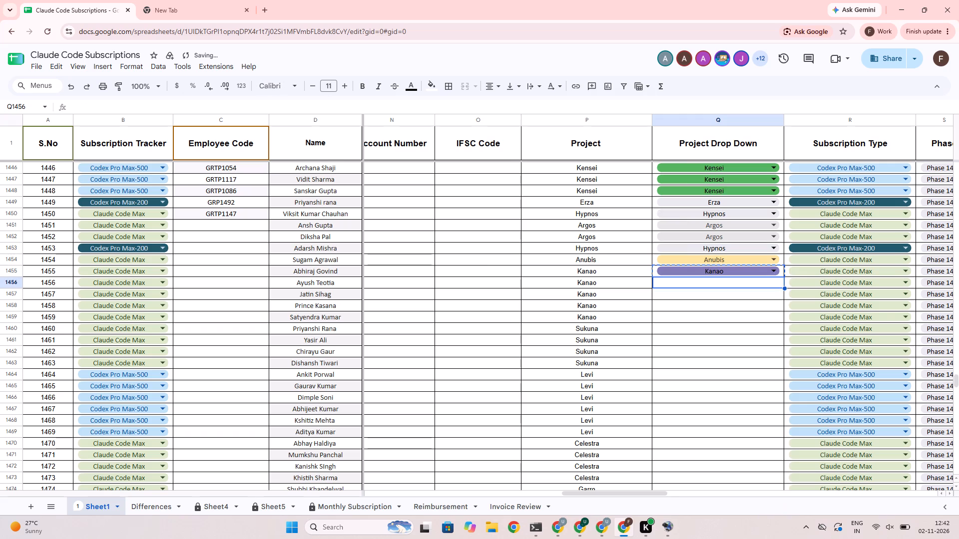
key("shift+Down")
key("shift+Down")
key("shift+Down")
key("ctrl+v")
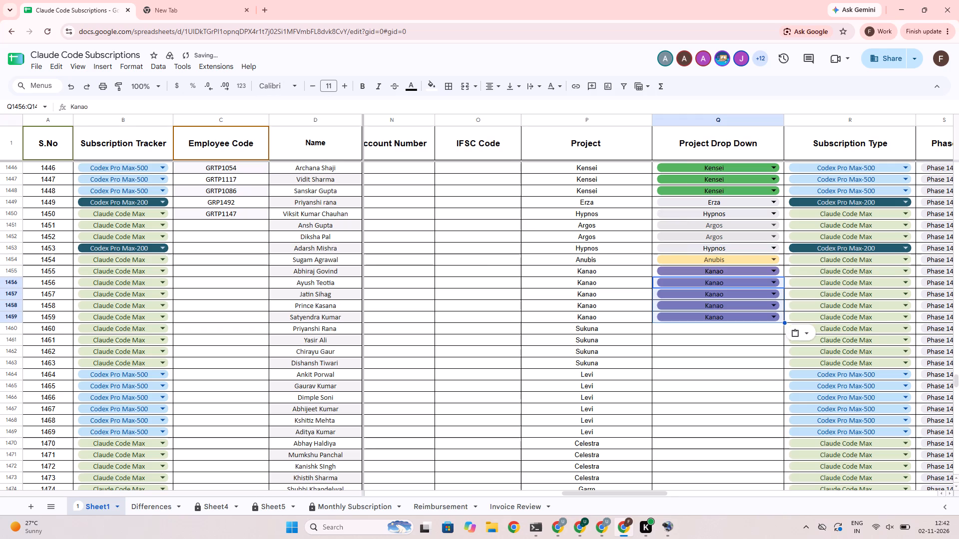
Paste the project drop-down into Q1460, try to choose Sukuna, and clear the cell's value to leave it blank.
key("Down")
key("Down")
key("Down")
key("Down")
key("ctrl+v")
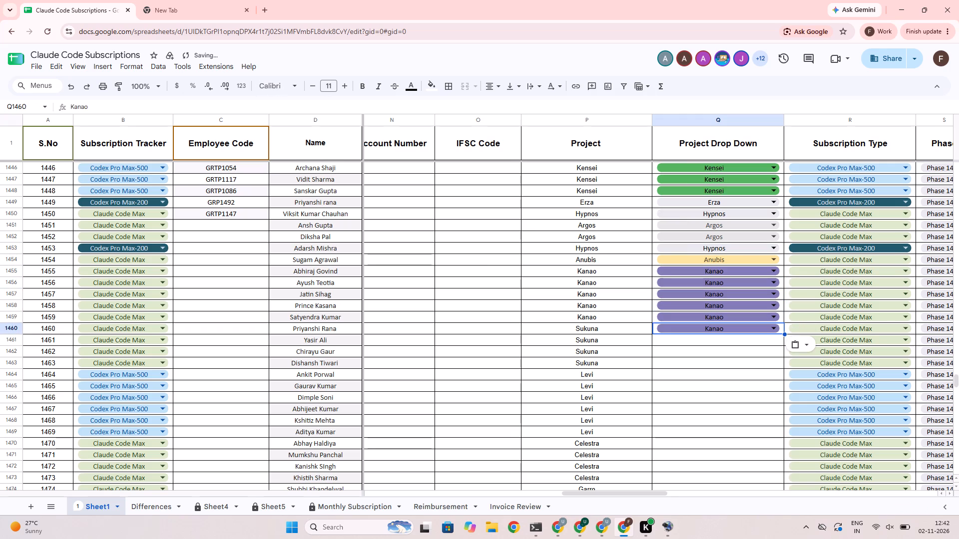
type("suku")
key("BackSpace")
key("BackSpace")
key("BackSpace")
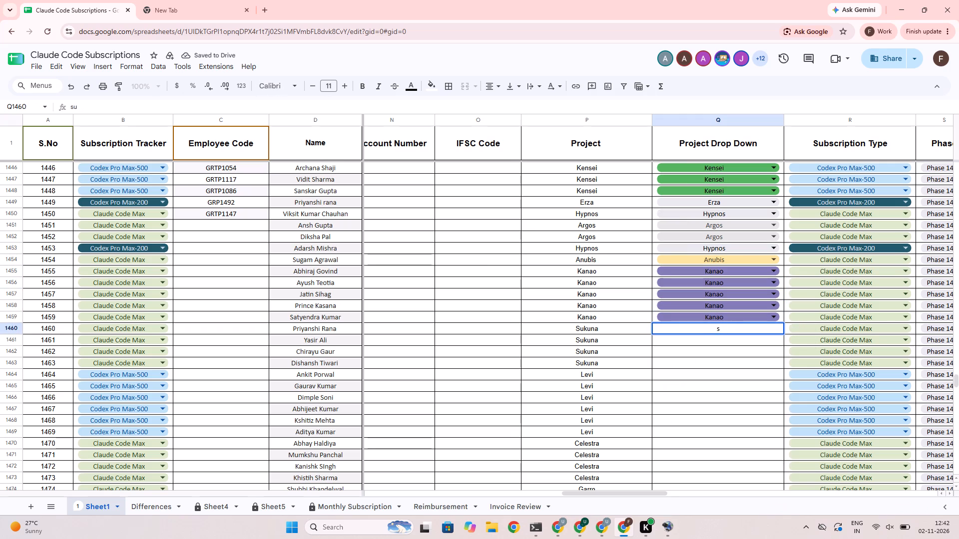
key("BackSpace")
key("BackSpace")
key("BackSpace")
key("Escape")
key("Delete")
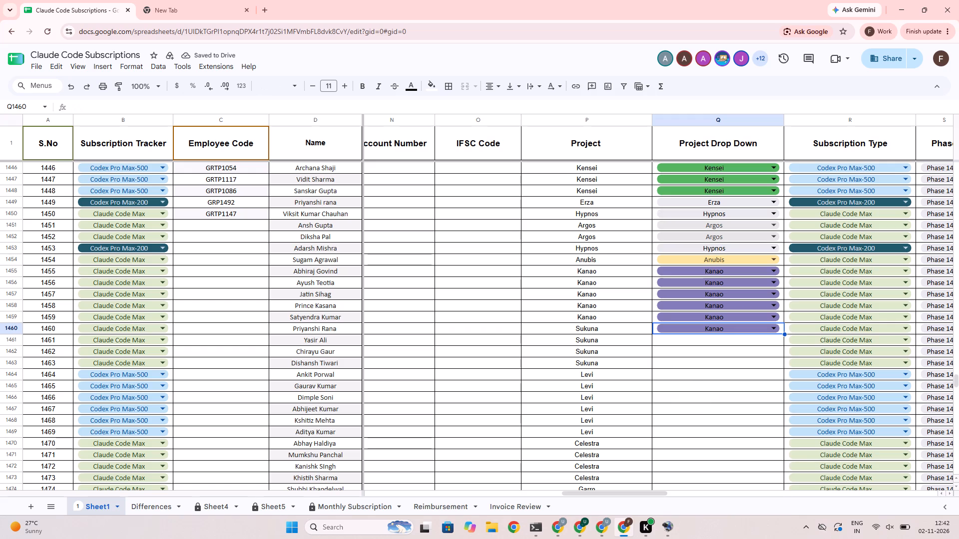
Set the project drop-down in Q1464 to Levi and copy it to Q1465:Q1469.
key("Down")
key("Down")
key("Down")
key("Down")
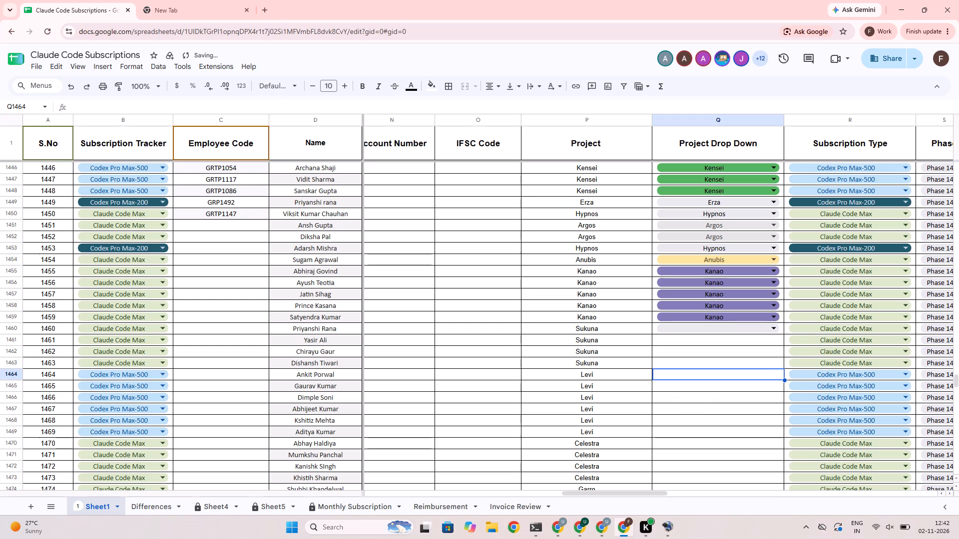
key("ctrl+v")
type("levi")
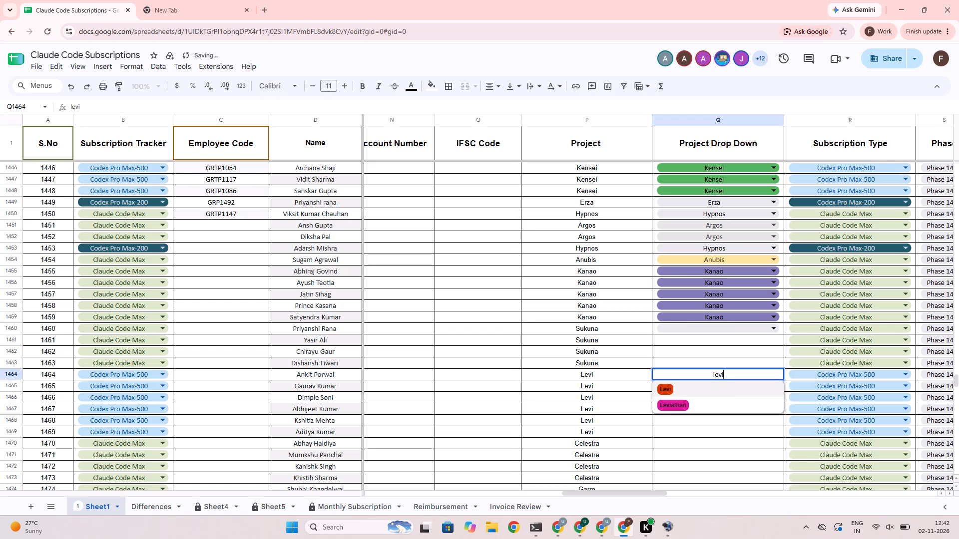
key("Return")
key("Up")
key("ctrl+c")
key("Down")
key("shift+Down")
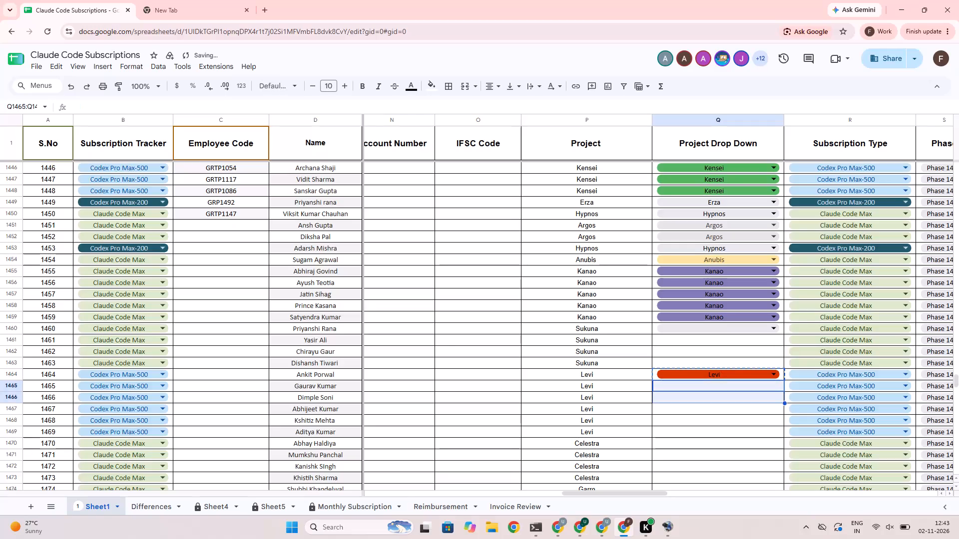
key("shift+Down")
key("shift+Down")
key("shift+Down")
key("ctrl+v")
Paste the project drop-down into Q1470, try to choose Celestra, and clear the cell's value to leave it blank.
key("Down")
key("Down")
key("Down")
key("Down")
key("Down")
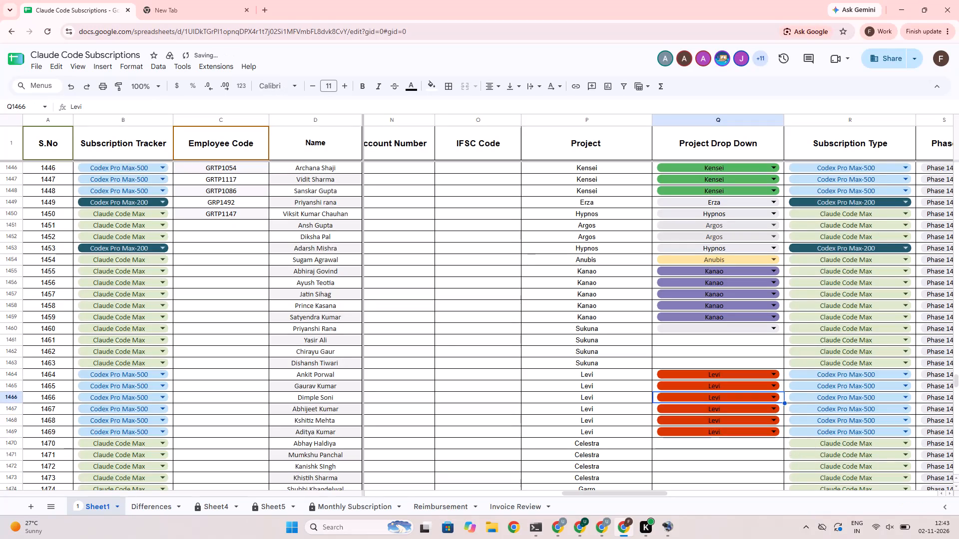
key("ctrl+v")
type("cele")
key("BackSpace")
key("BackSpace")
key("BackSpace")
key("BackSpace")
key("BackSpace")
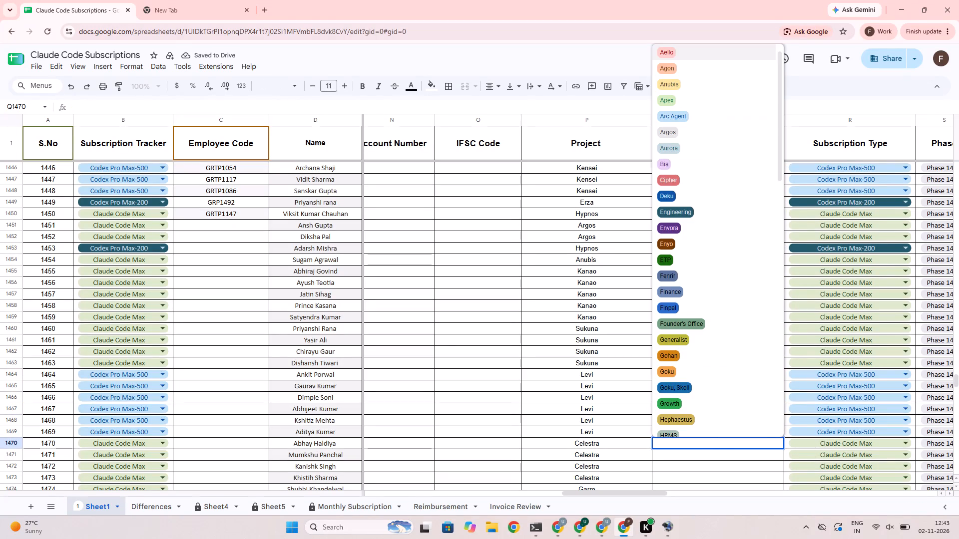
key("Escape")
key("Delete")
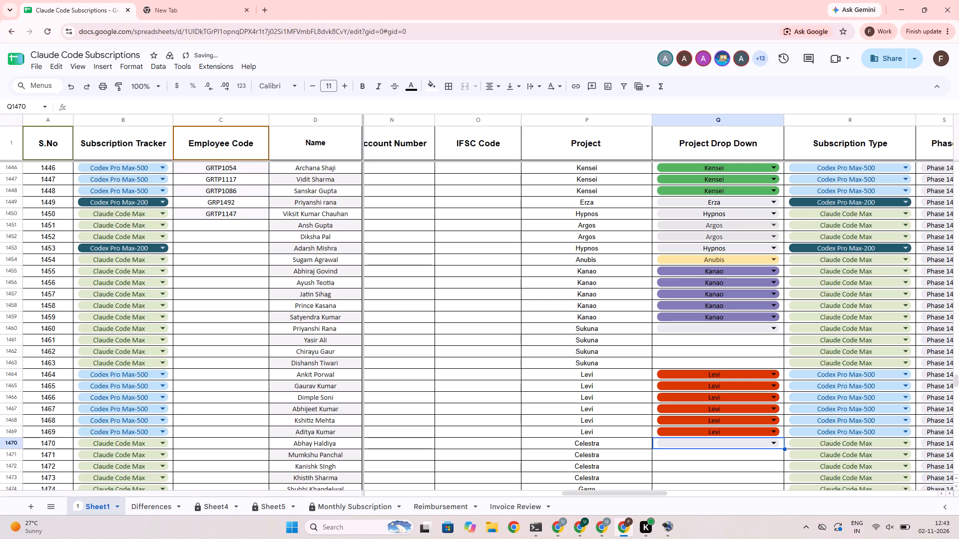
Remove the empty project drop-down from Q1470.
key("Delete")
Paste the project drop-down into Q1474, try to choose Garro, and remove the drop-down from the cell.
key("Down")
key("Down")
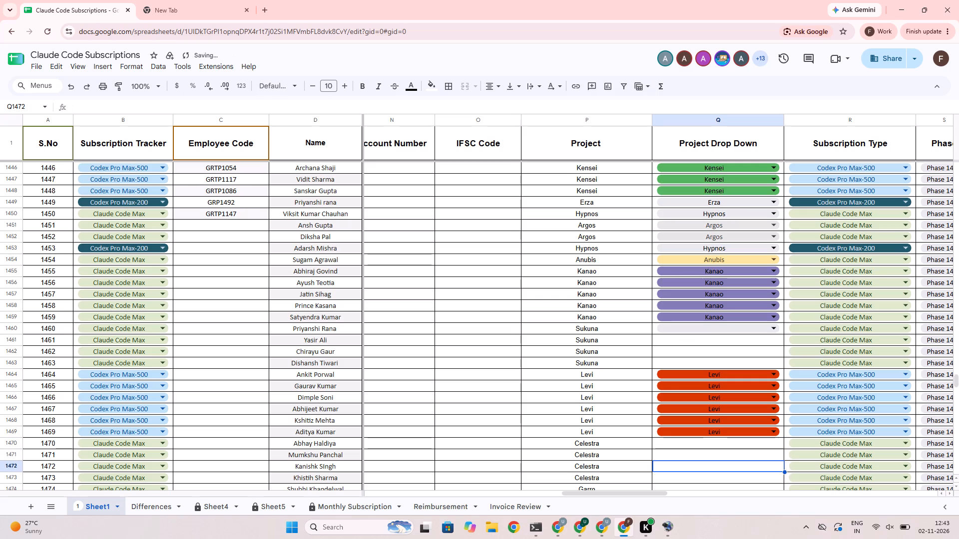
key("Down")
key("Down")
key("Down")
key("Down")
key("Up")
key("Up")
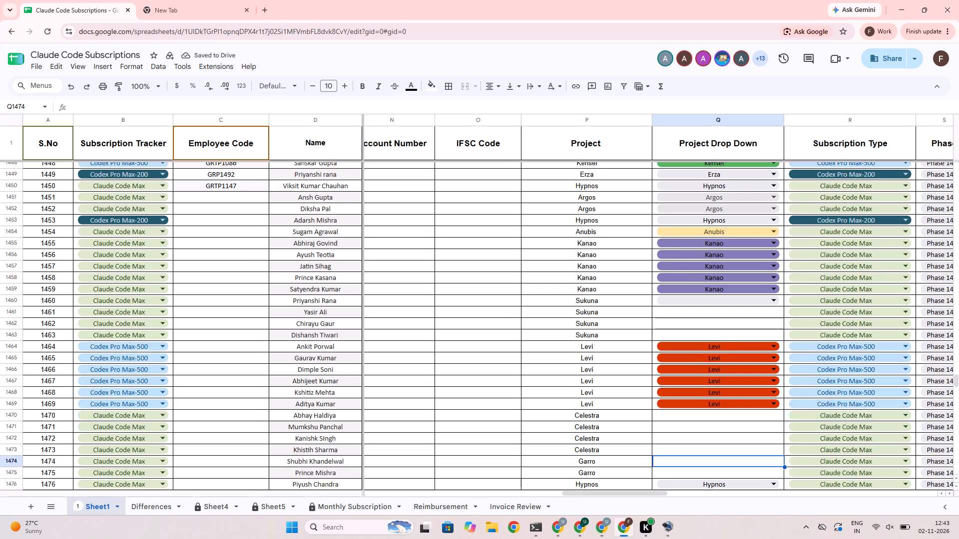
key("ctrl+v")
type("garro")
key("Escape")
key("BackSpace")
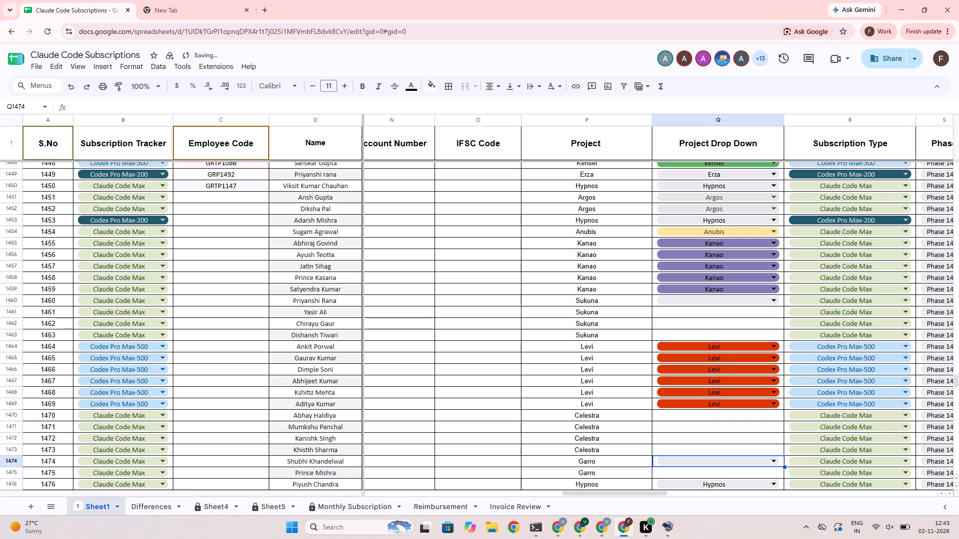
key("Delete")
Check the remaining rows from Q1475 down to Q1480 for missing project drop-downs.
key("Down")
key("Down")
key("Down")
key("Down")
key("Down")
key("Down")
key("Down")
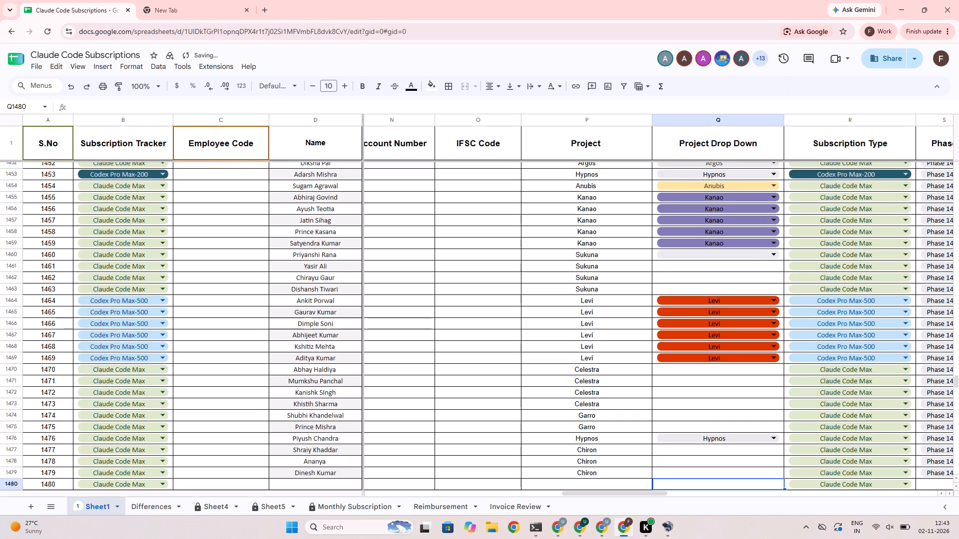
key("Down")
key("Up")
key("Up")
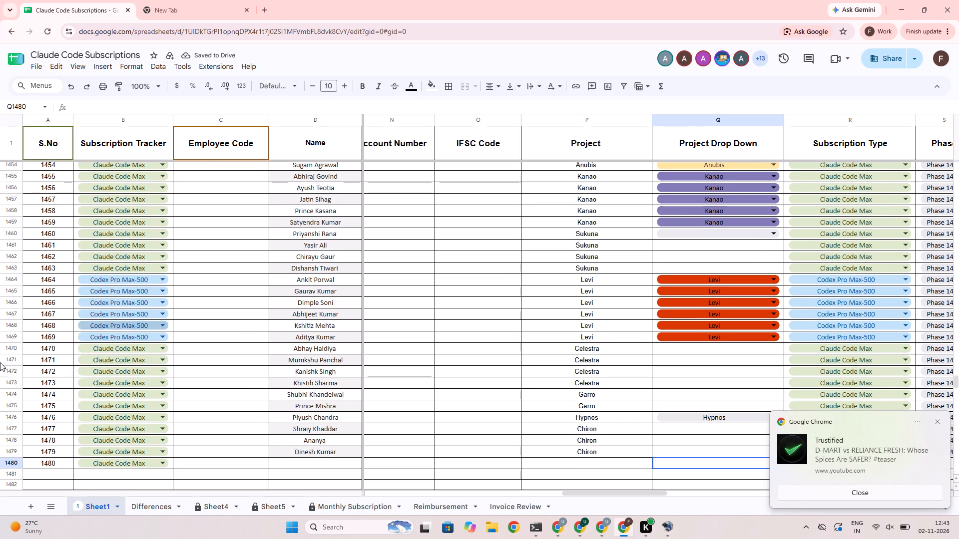
Check the project list in column G of Sheet14 and add Chiron to G74, copied from P1477 of Sheet1.
left_click(53, 504)
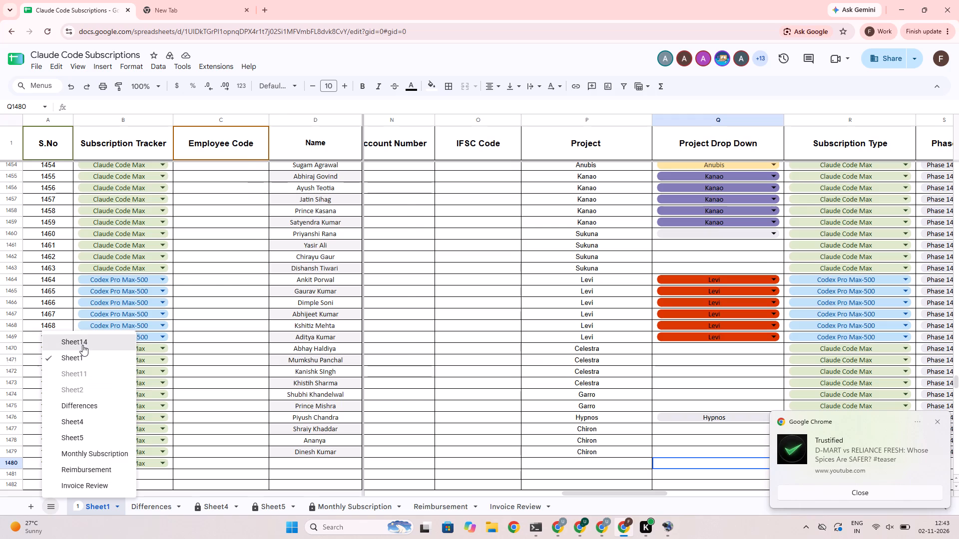
left_click(82, 345)
scroll(399, 438, "down", 13)
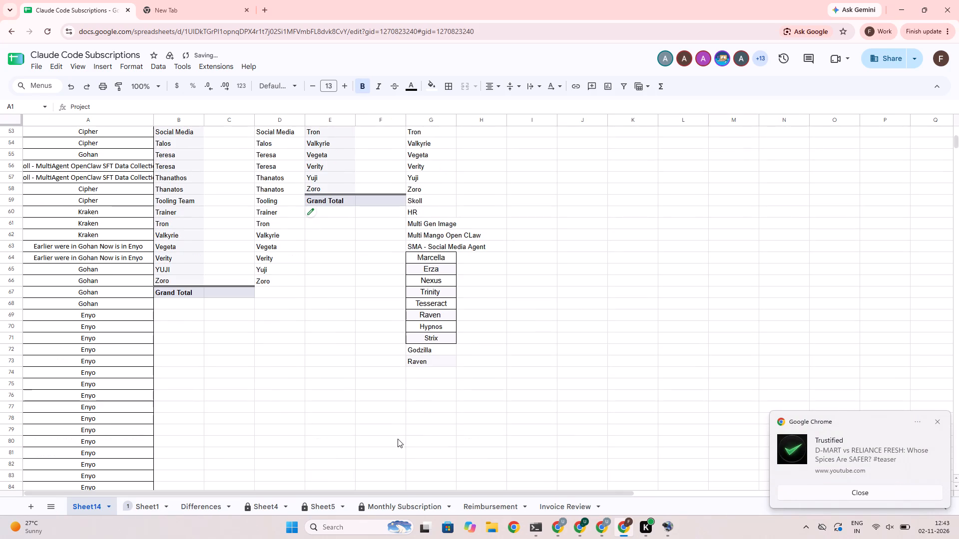
left_click(129, 505)
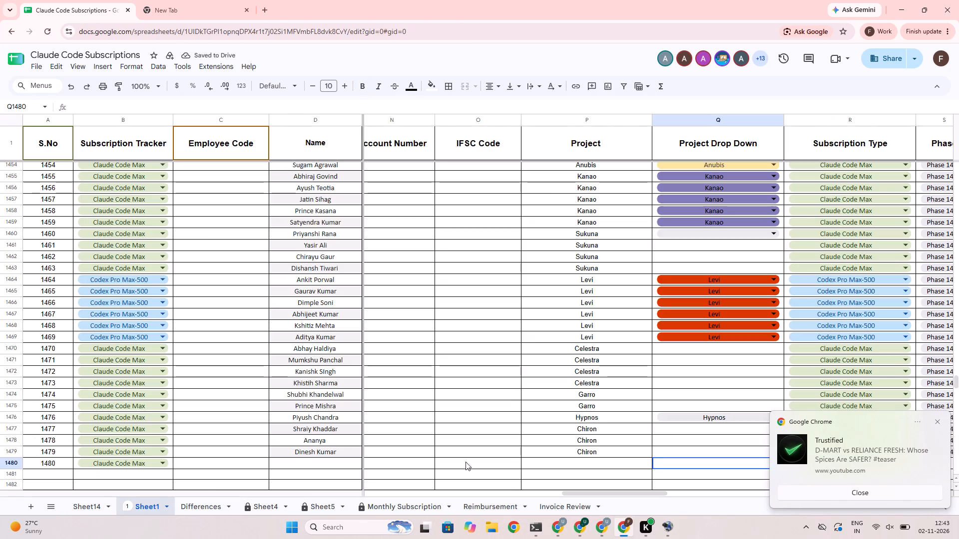
left_click(583, 429)
key("ctrl+c")
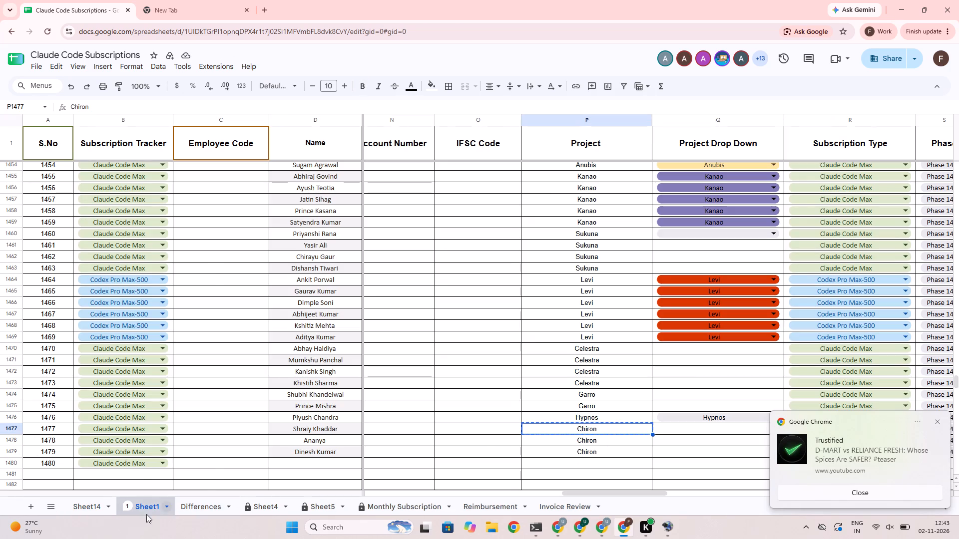
left_click(98, 506)
left_click(422, 324)
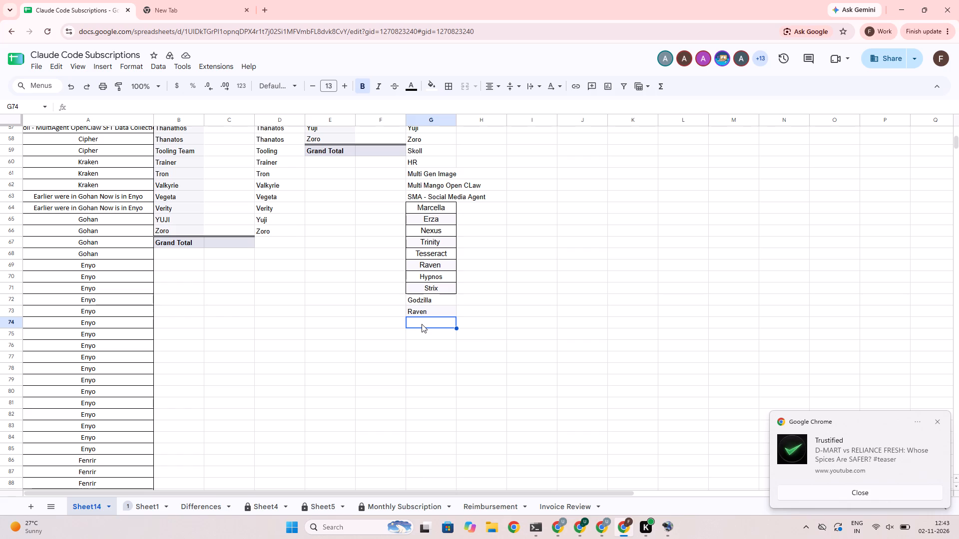
key("ctrl+v")
Copy Sukuna from P1463 of Sheet1 into G75 of the Sheet14 project list.
left_click(158, 512)
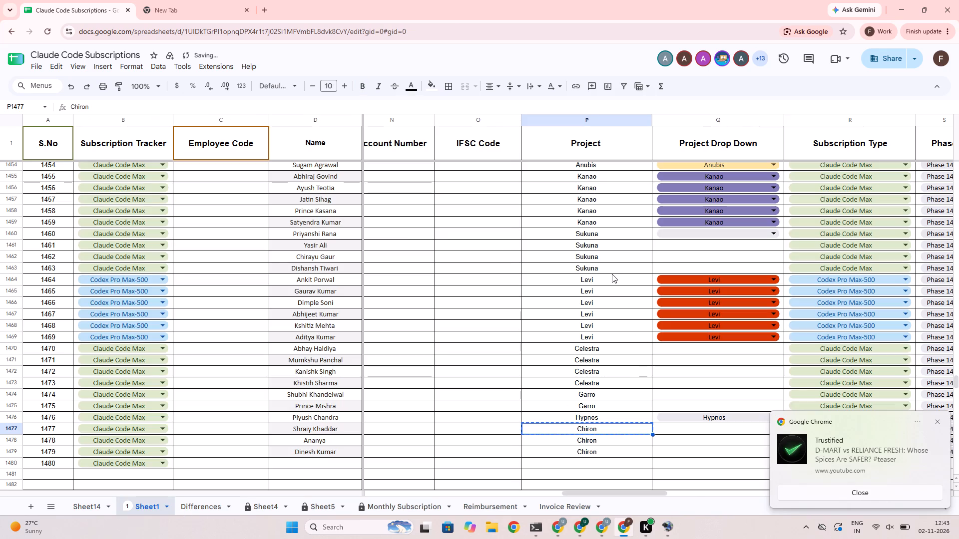
left_click(612, 270)
key("ctrl+c")
left_click(91, 507)
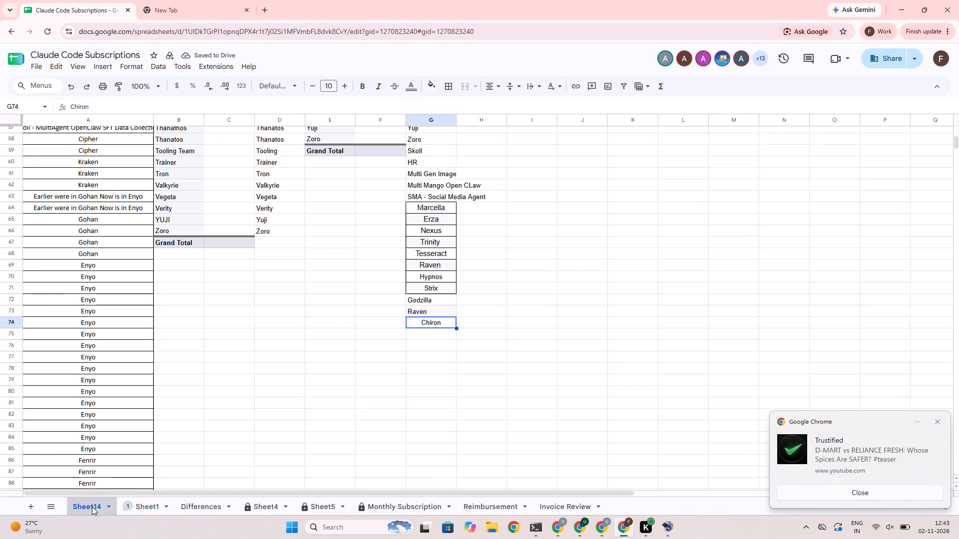
left_click(425, 336)
key("ctrl+v")
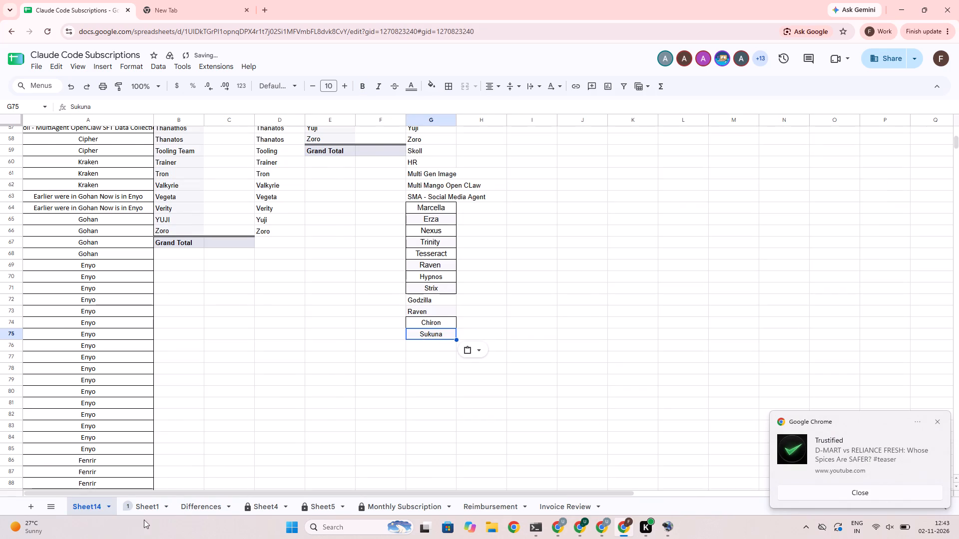
Copy Celestra from P1470 of Sheet1 into G76 of the Sheet14 project list.
left_click(145, 513)
left_click(599, 352)
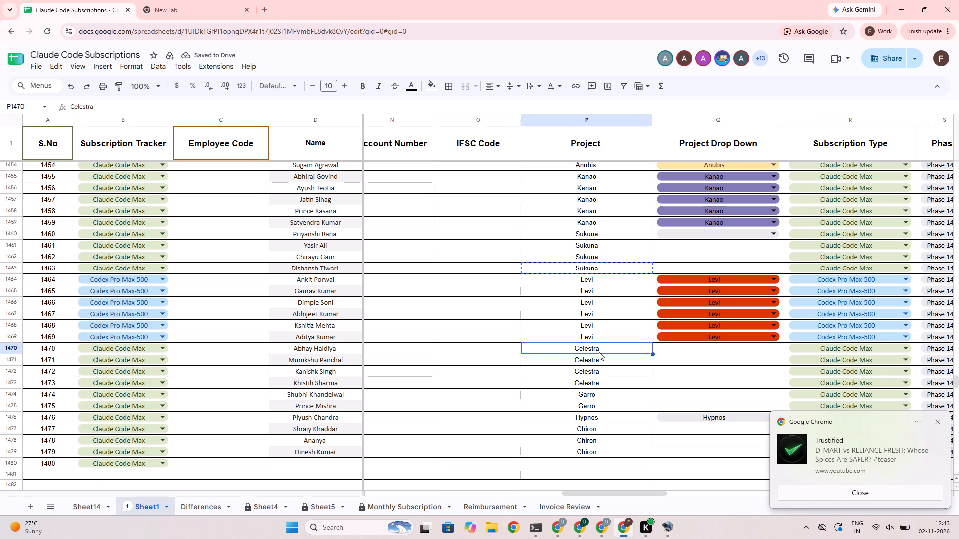
key("ctrl+c")
left_click(103, 503)
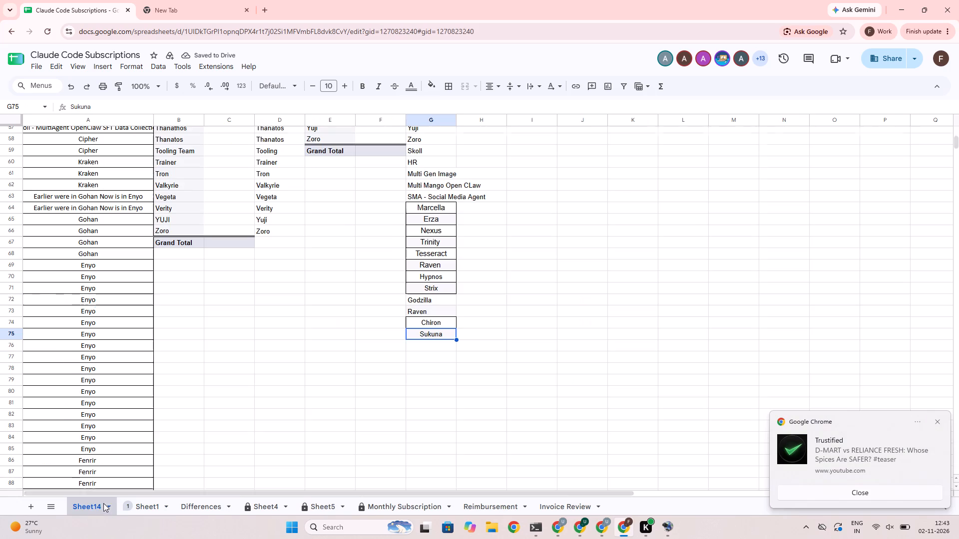
left_click(424, 348)
key("ctrl+v")
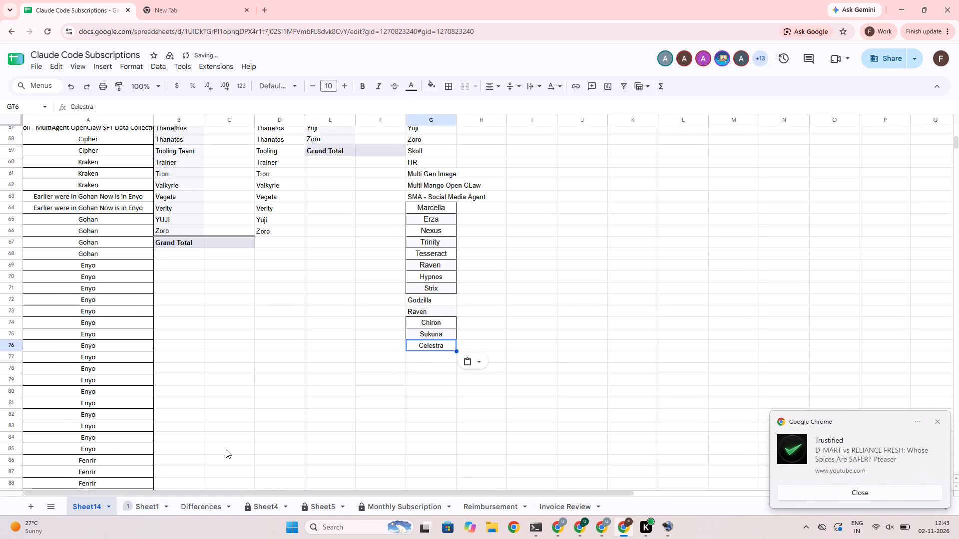
Copy Garro from P1474 of Sheet1 into G77 of the Sheet14 project list.
left_click(148, 504)
left_click(594, 391)
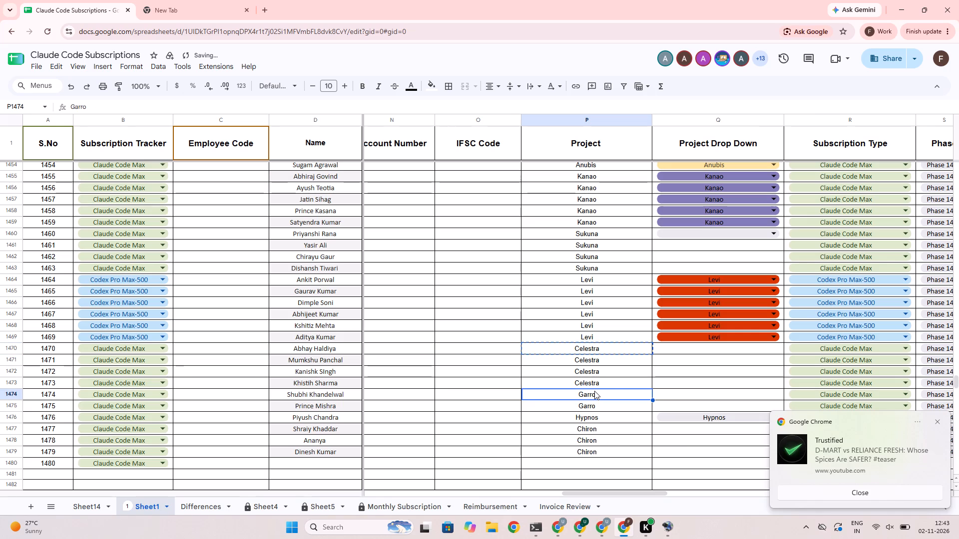
key("ctrl+c")
left_click(98, 506)
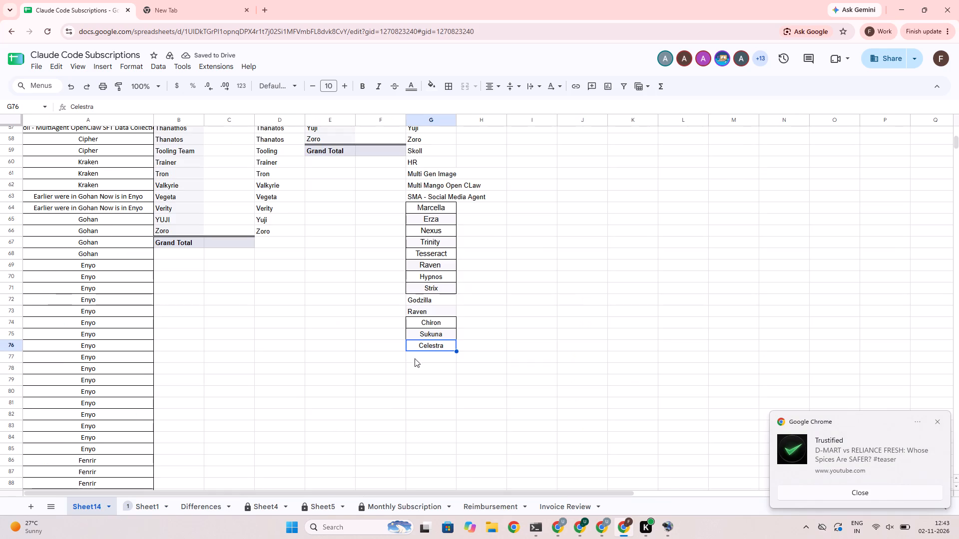
left_click(415, 358)
key("ctrl+v")
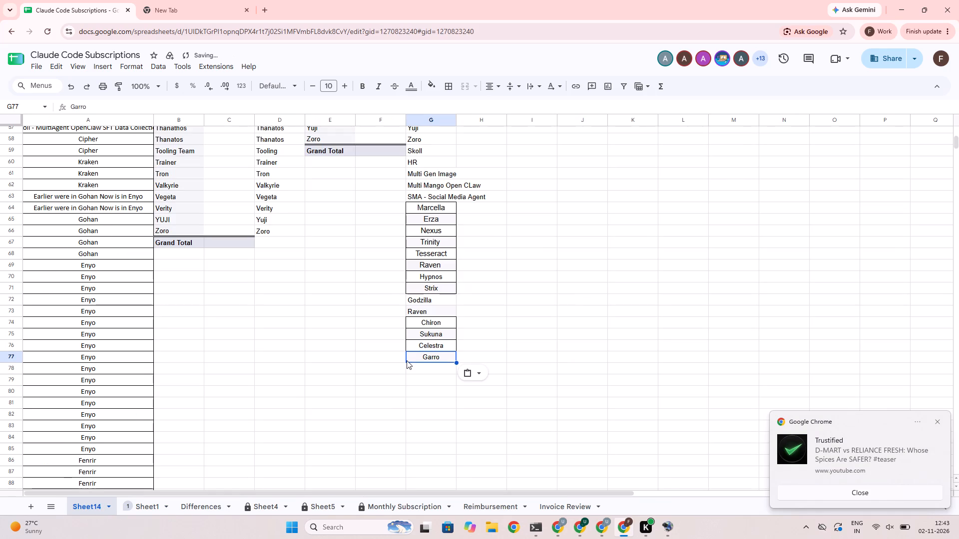
Return to Sheet1 and open the project drop-down in Q1460 to browse its options.
left_click(128, 502)
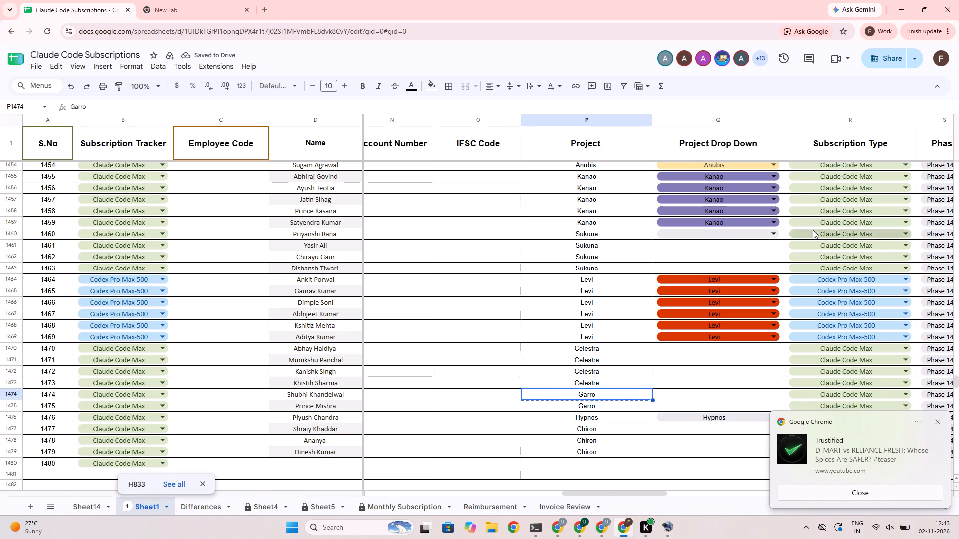
left_click(768, 232)
scroll(716, 409, "down", 11)
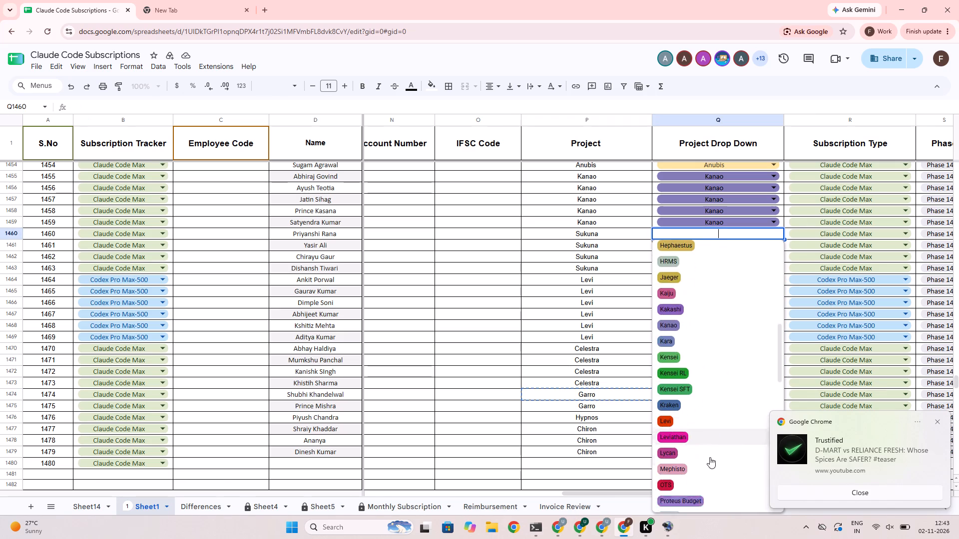
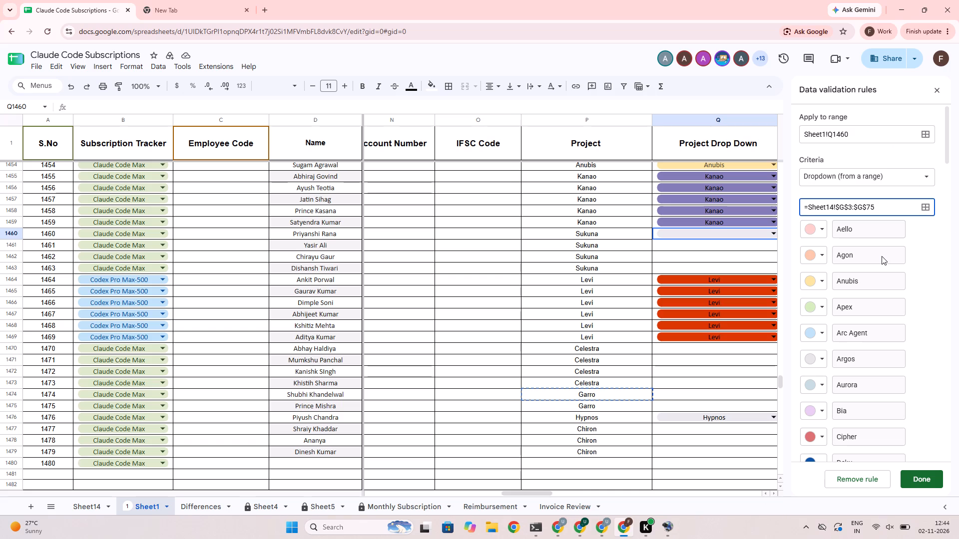
Extend the dropdown source range for Q1460 to =Sheet14!$G$3:$G$80 and save the data validation rule.
key("BackSpace")
key("BackSpace")
type("80")
left_click(920, 486)
left_click(917, 480)
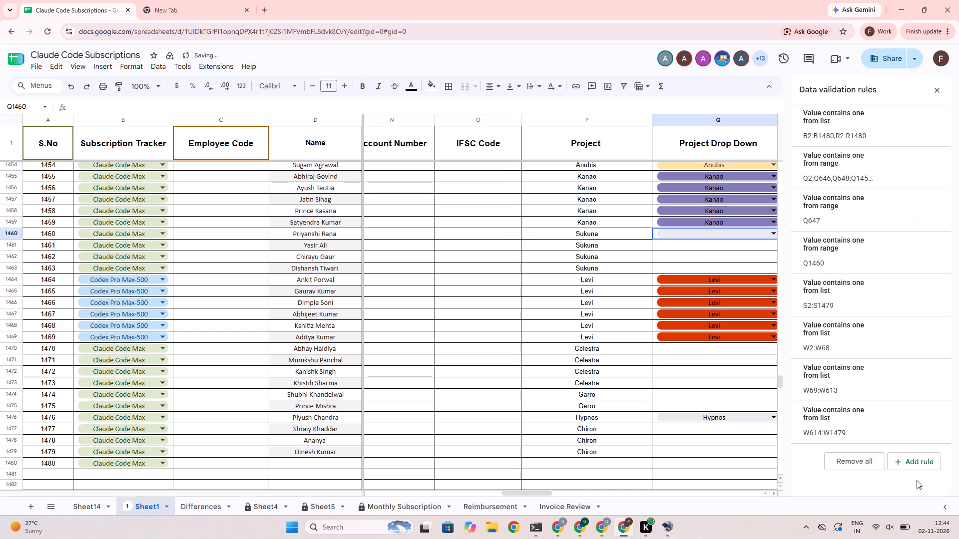
left_click(935, 90)
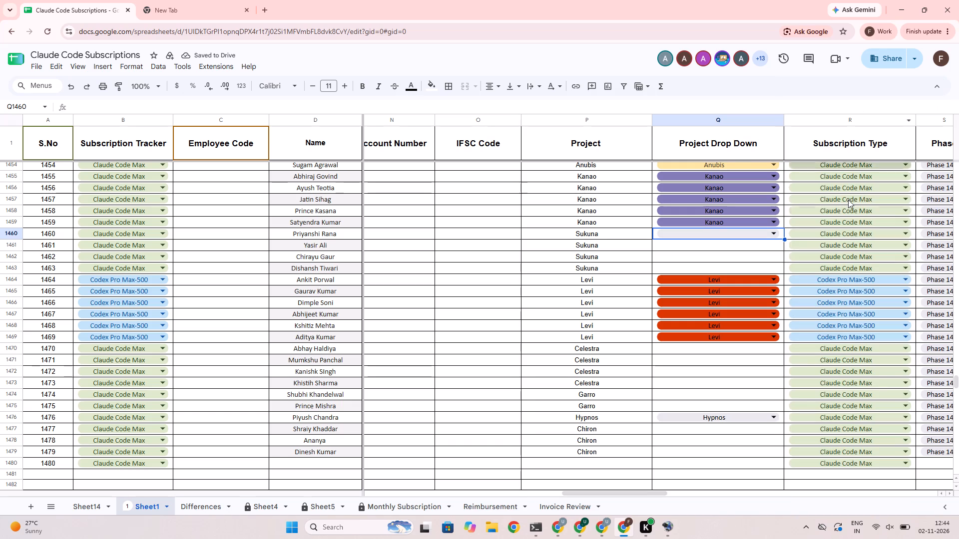
Set Project Drop Down to Sukuna in Q1460 and copy it into Q1461:Q1463.
left_click(737, 238)
type("su")
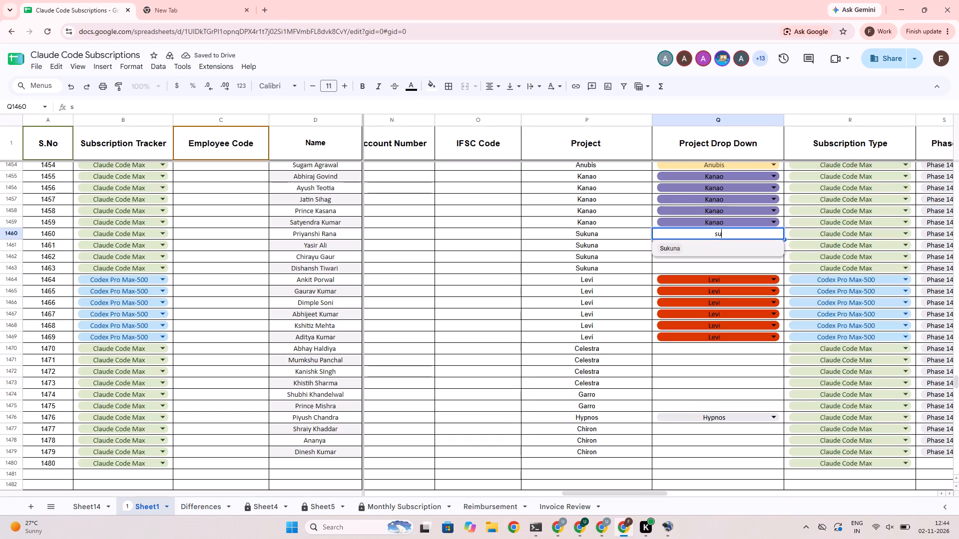
key("Return")
key("Up")
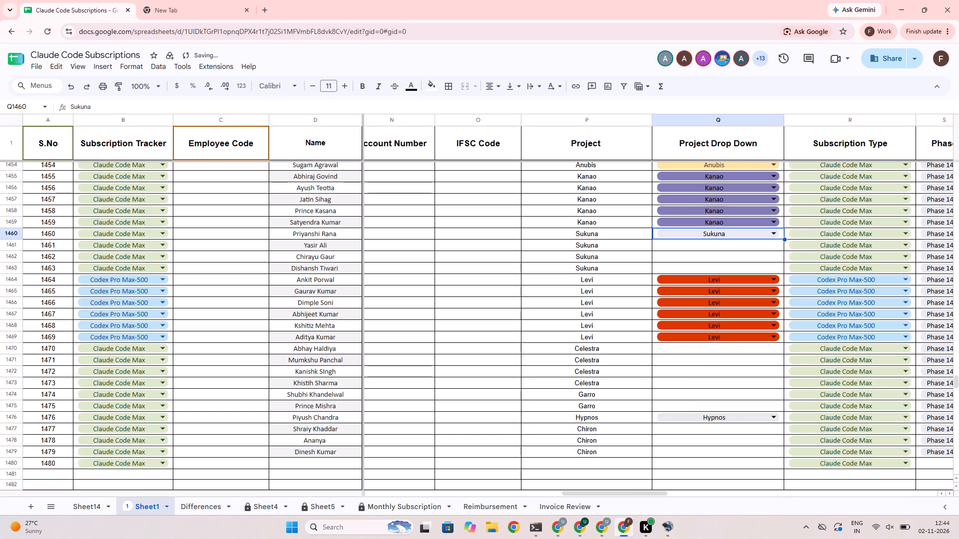
key("ctrl+c")
key("Down")
key("shift+Down")
key("shift+Down")
key("ctrl+v")
Review the Project Drop Down column against the Project column, from the Thanatos rows down to row 1480.
key("Up")
key("Up")
key("Up")
key("Up")
key("Up")
key("Up")
key("Up")
key("Up")
key("Up")
key("Up")
key("Up")
key("Up")
key("Up")
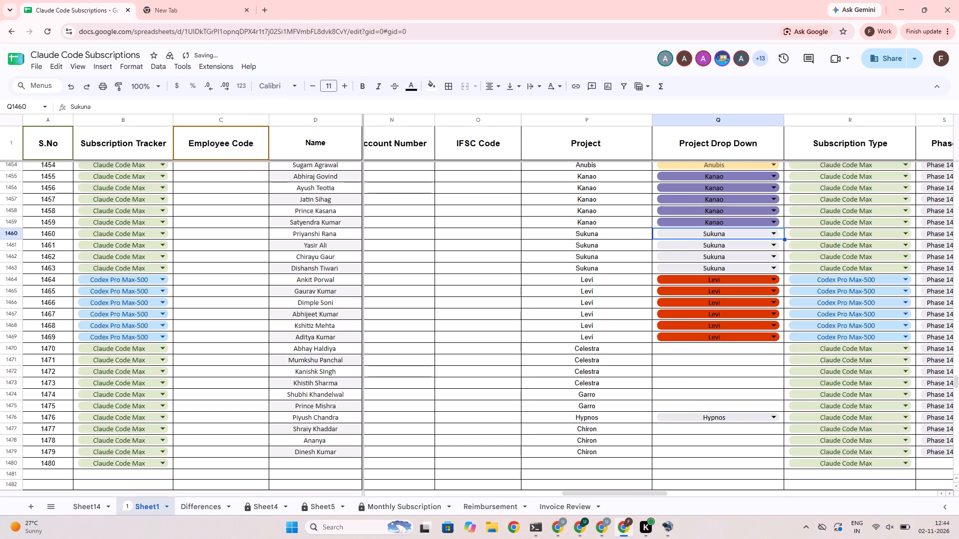
key("Up")
key("Up")
key("Up")
key("Up")
key("Up")
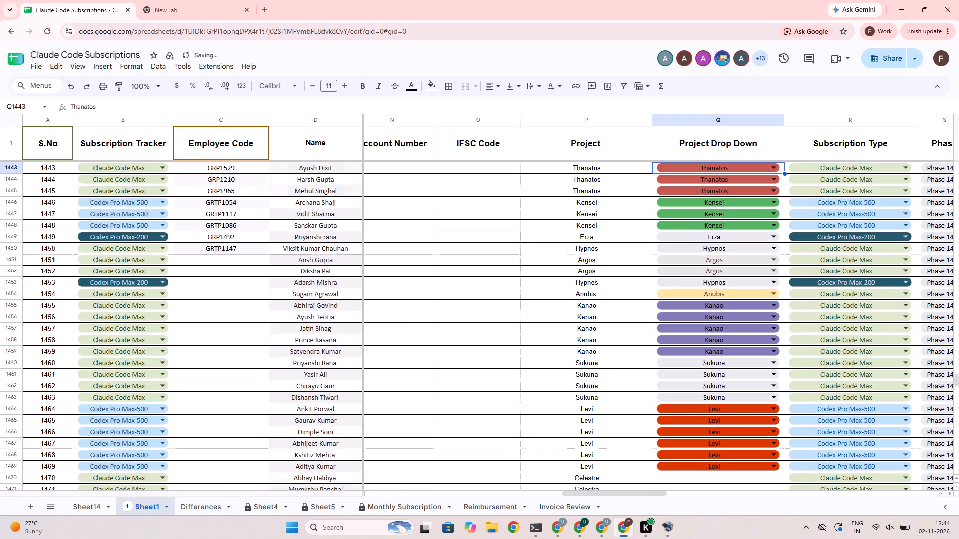
key("Up")
key("Up")
key("Up")
key("Up")
key("Down")
key("Down")
key("Down")
key("Down")
key("Down")
key("Down")
key("Down")
key("Down")
key("Down")
key("Down")
key("Down")
key("Down")
key("Down")
key("Down")
key("Down")
key("Down")
key("Down")
key("Down")
key("Down")
key("Down")
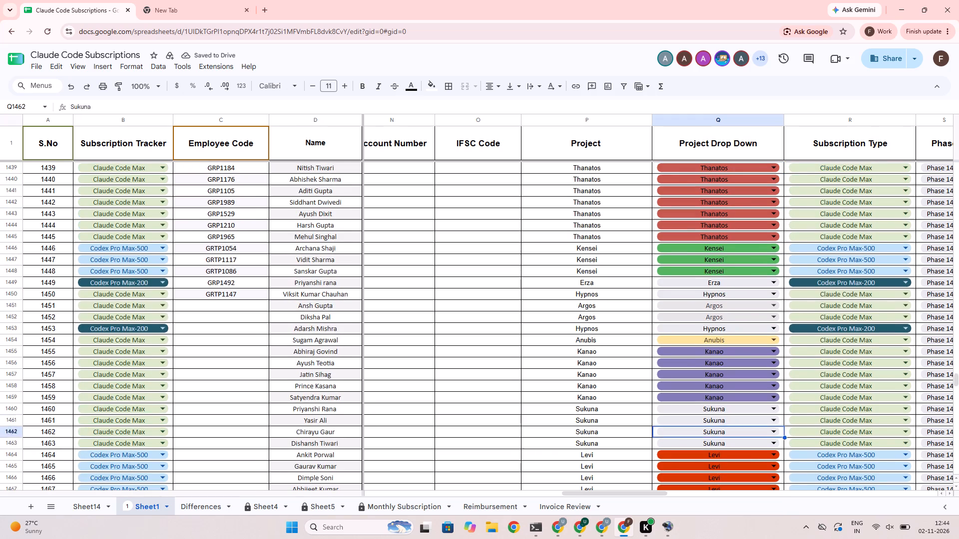
key("Up")
key("Up")
key("Up")
key("Up")
key("Up")
key("Up")
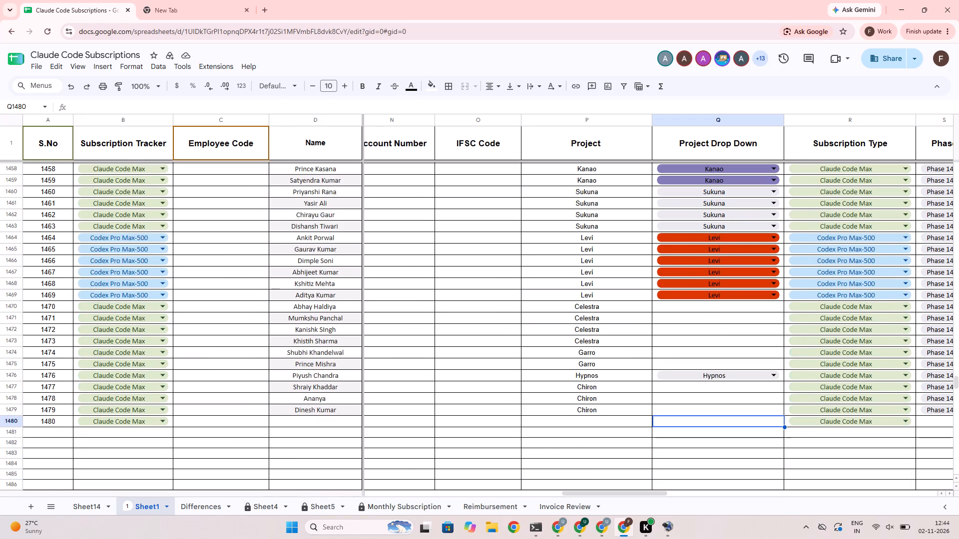
Copy the dropdown cell into Q1470, set it to Celestra, and copy that into Q1471:Q1473.
key("Up")
key("Up")
key("Up")
key("Up")
key("Up")
key("Up")
key("Up")
key("Up")
key("Up")
key("Up")
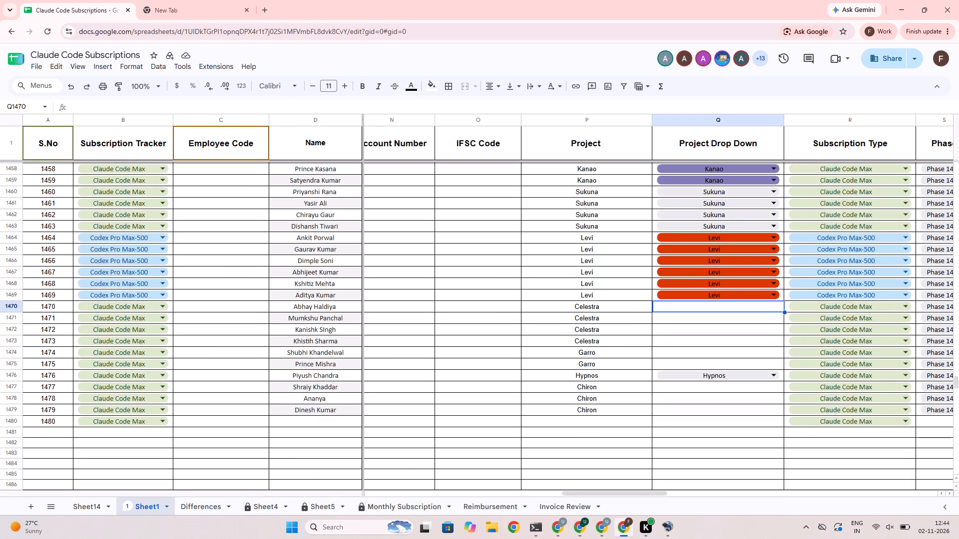
key("ctrl+v")
type("ce")
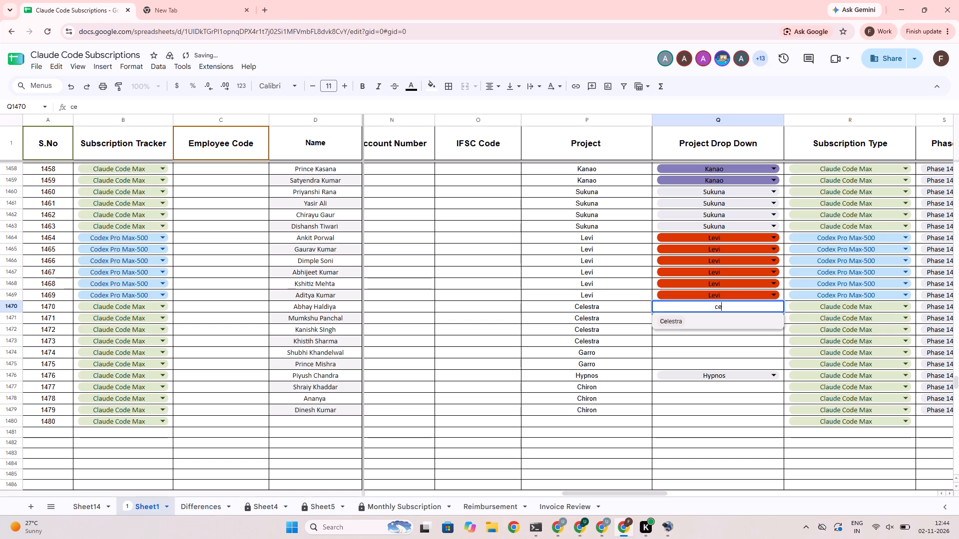
key("Return")
key("Up")
key("ctrl+c")
key("Down")
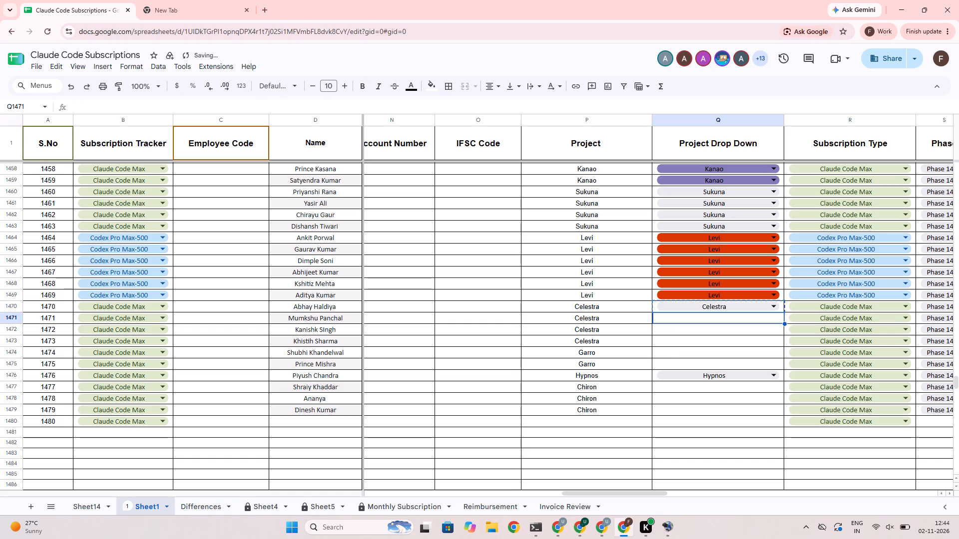
key("shift+Down")
key("shift+Down")
key("ctrl+v")
Copy the dropdown cell into Q1474, set it to Garro, and copy that into Q1475.
key("Down")
key("Down")
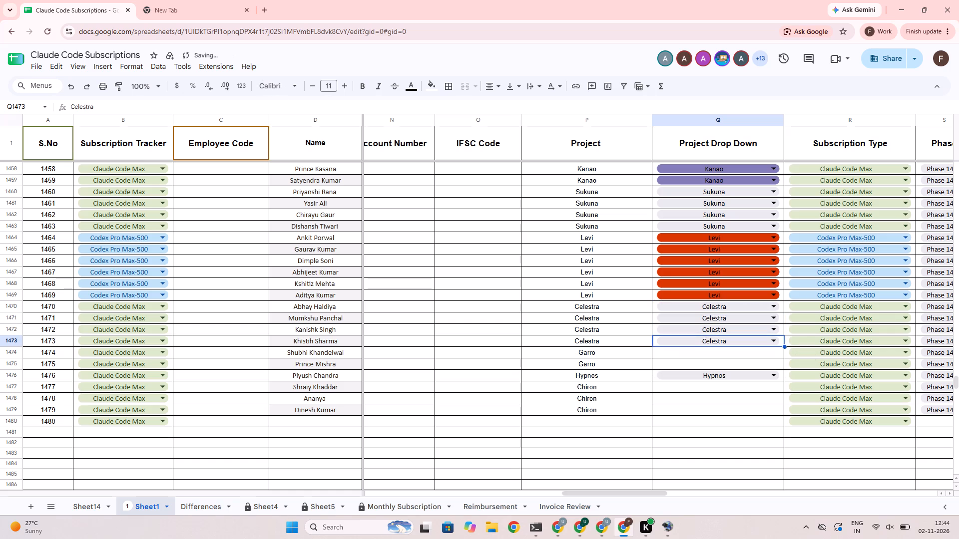
key("Down")
key("ctrl+v")
key("g")
key("a")
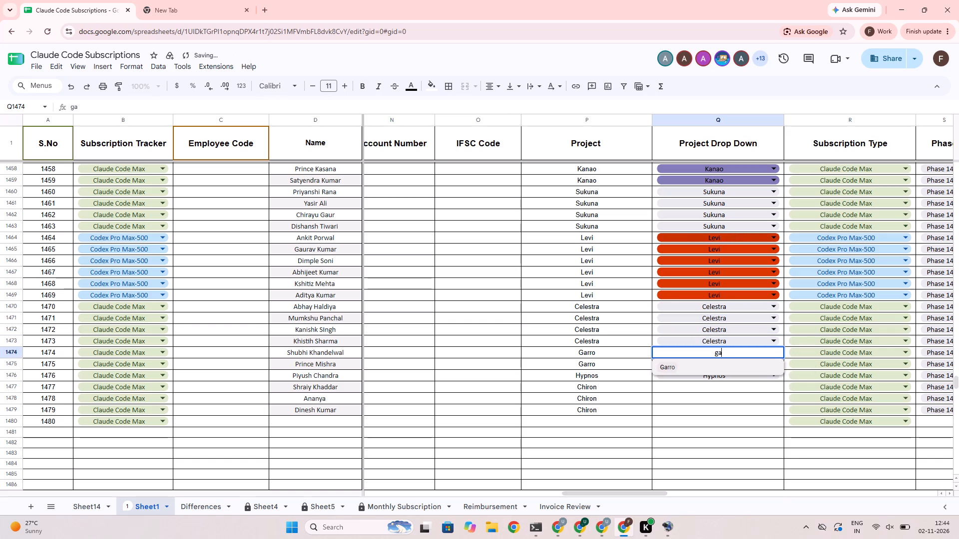
key("Return")
key("Up")
key("ctrl+c")
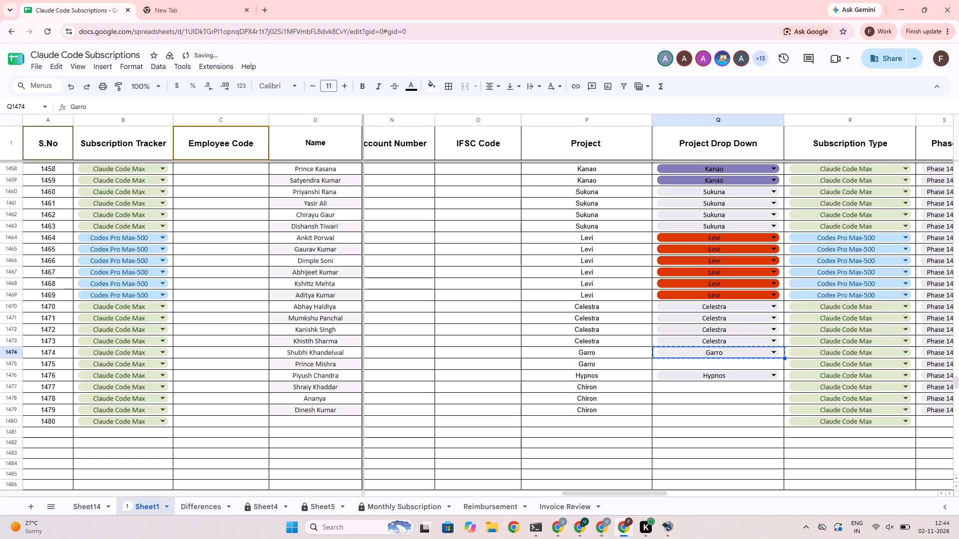
key("Down")
key("ctrl+v")
Copy the dropdown cell into Q1477, set it to Chiron, and copy that into Q1478:Q1479.
key("Down")
key("Down")
key("Down")
key("Up")
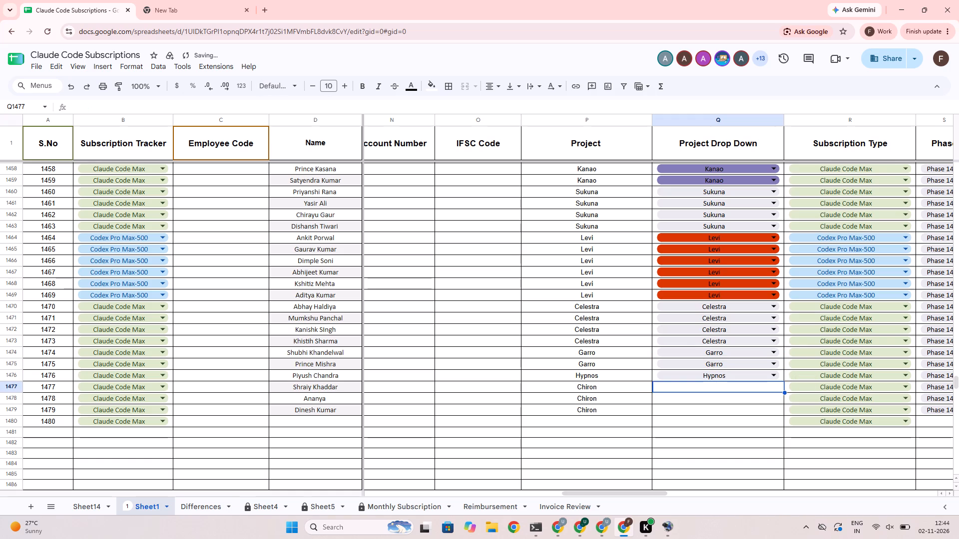
key("ctrl+v")
key("c")
key("Down")
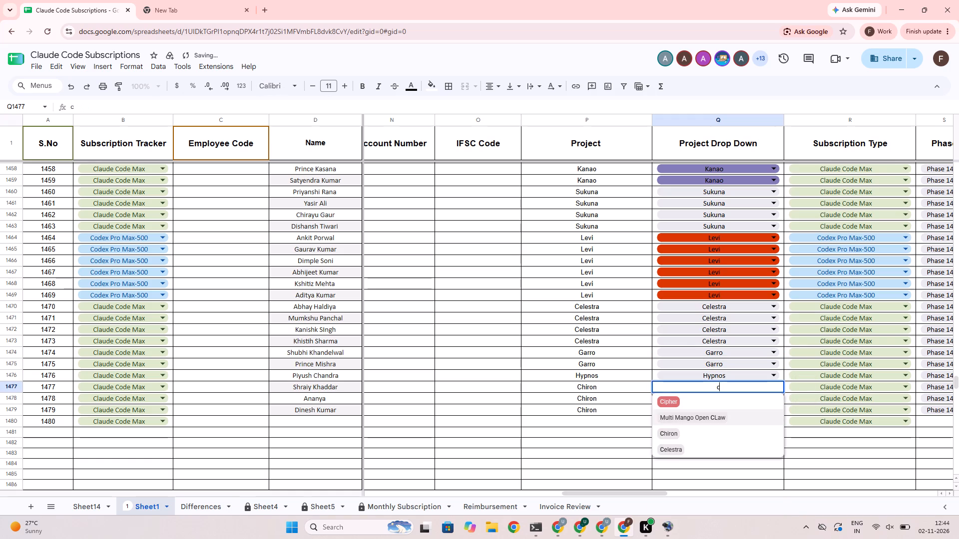
key("Down")
key("Return")
key("Up")
key("ctrl+c")
key("Down")
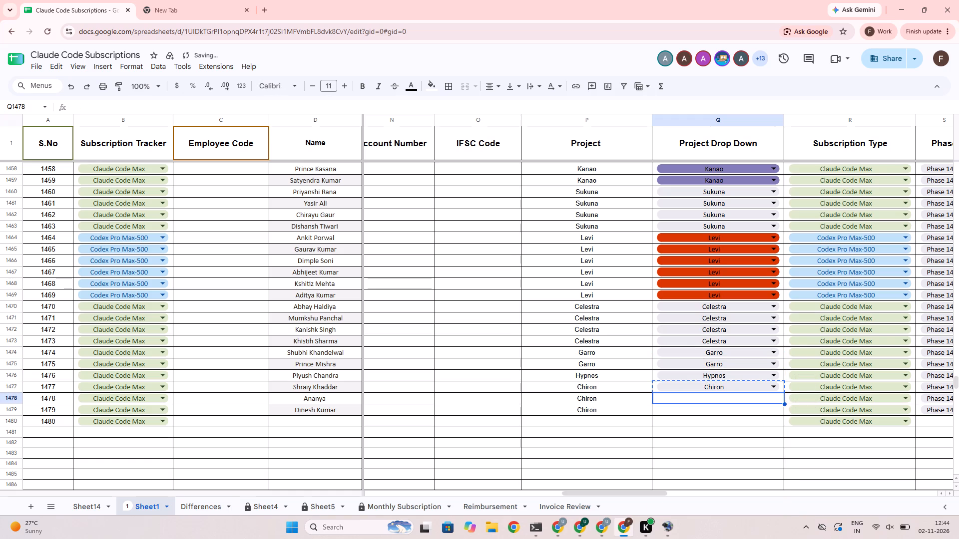
key("shift+Down")
key("ctrl+v")
Clear the leftover Subscription Type entry in R1480 of the unused row.
key("Left")
key("Left")
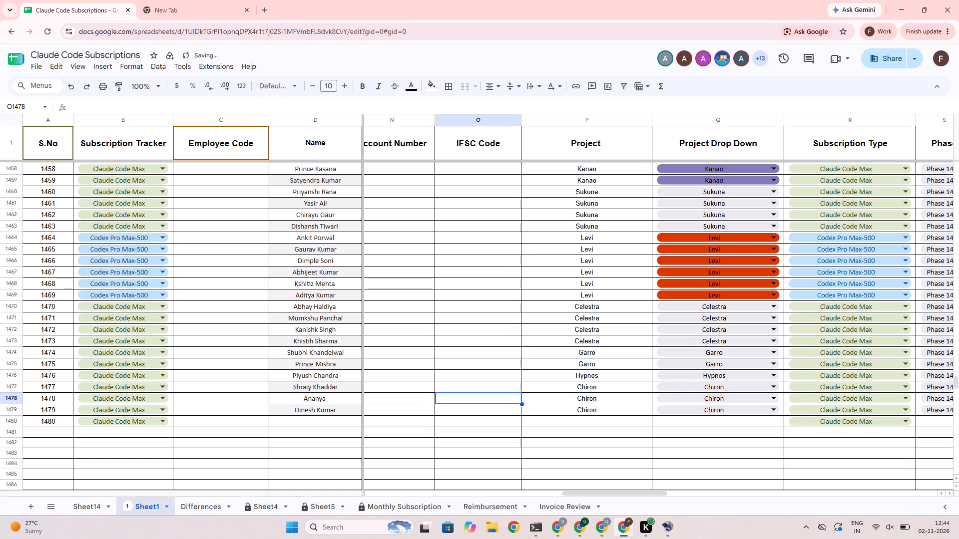
key("Right")
key("Right")
key("Right")
key("Down")
key("Down")
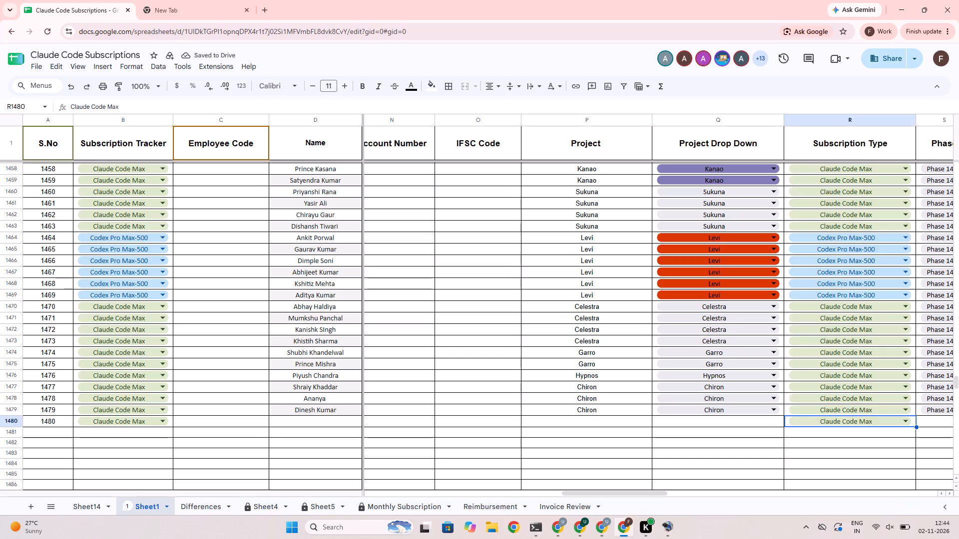
key("Delete")
key("Right")
key("Left")
key("Delete")
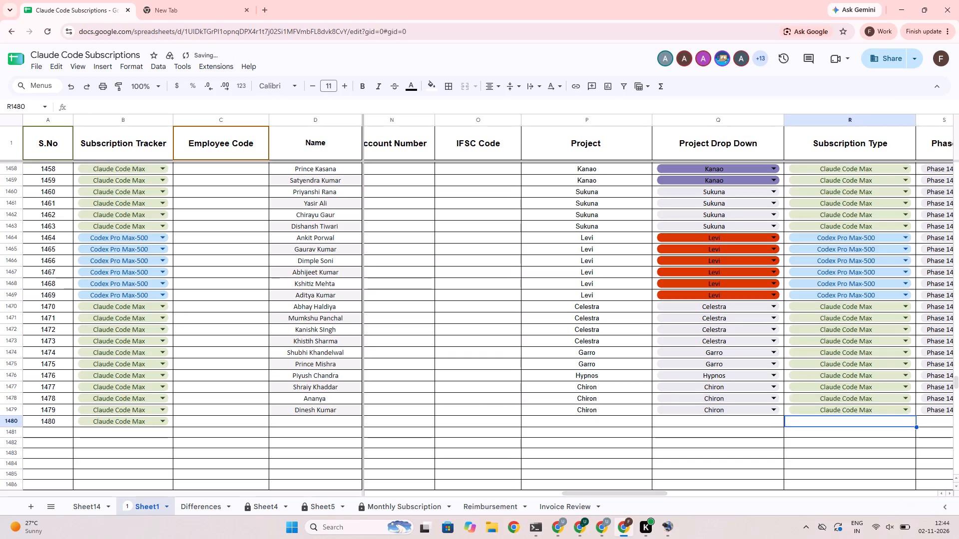
Clear the leftover serial number and Subscription Tracker entry in A1480:B1480.
key("Right")
key("Right")
key("Right")
key("Right")
key("Right")
key("Left")
key("Left")
key("Left")
key("Left")
key("Left")
key("Left")
key("Left")
key("Left")
key("Left")
key("Left")
key("Left")
key("Left")
key("Left")
key("Left")
key("Left")
key("Left")
key("Left")
key("Left")
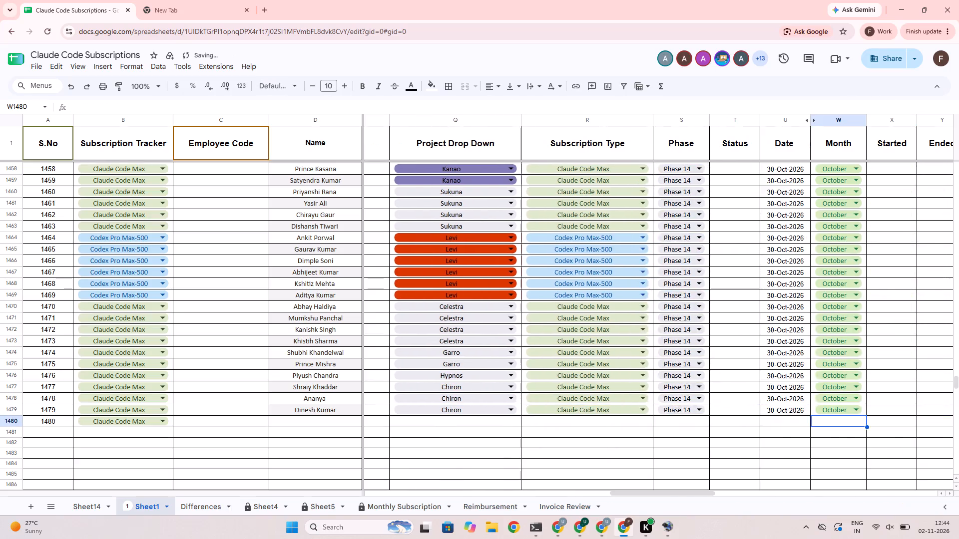
key("Left")
key("Left")
key("Left")
key("Left")
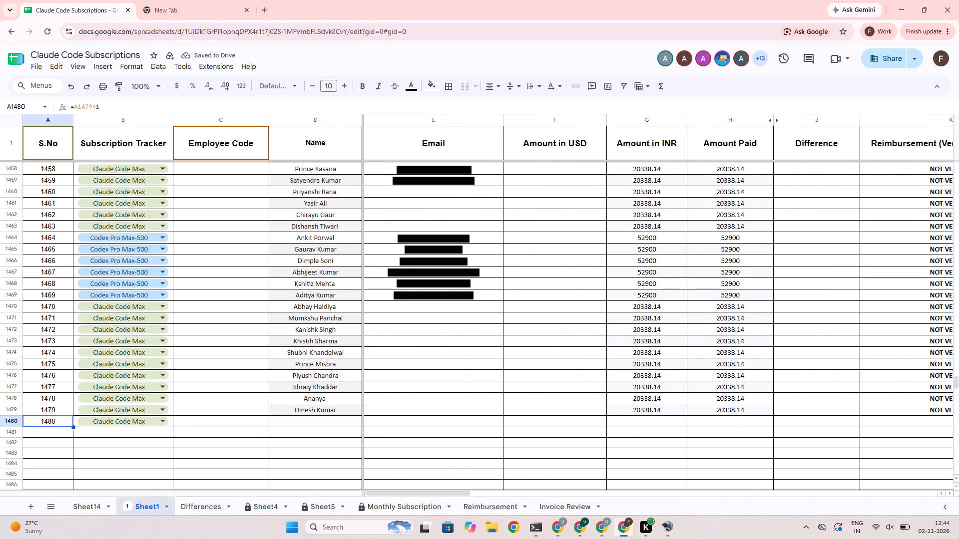
key("shift+Right")
key("Delete")
key("Delete")
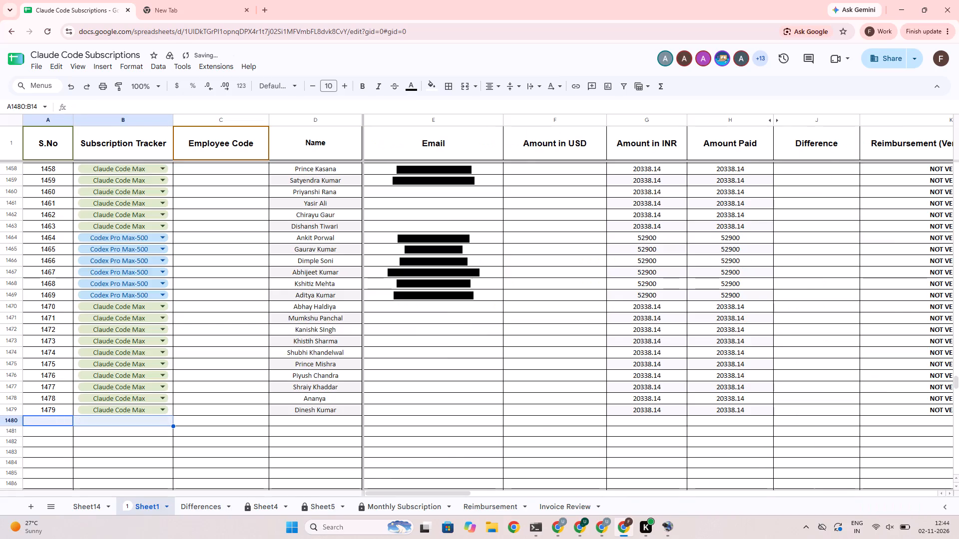
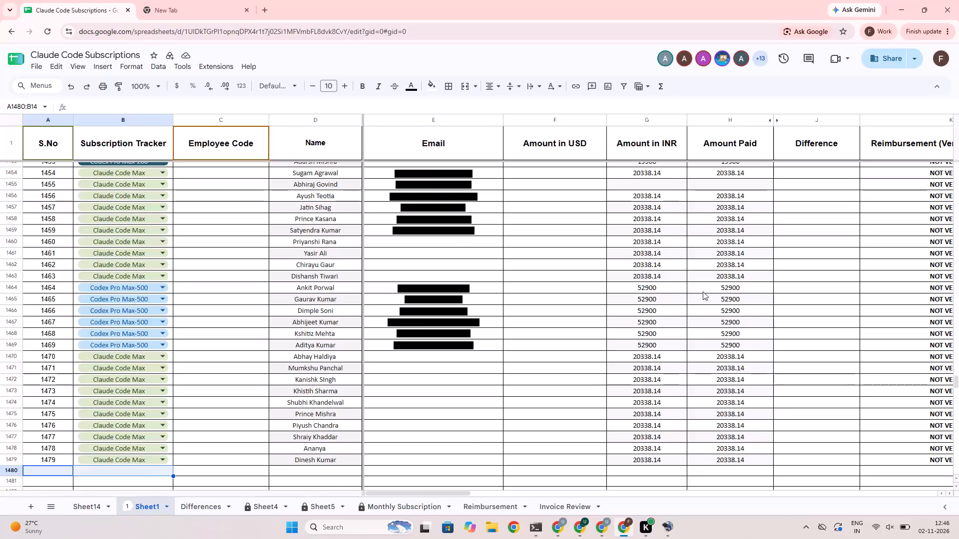
scroll(565, 288, "up", 2)
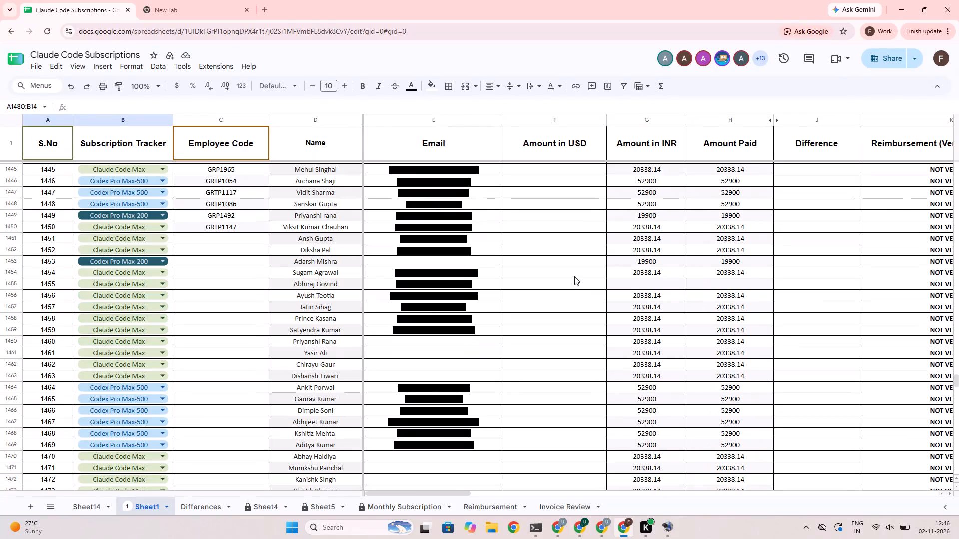
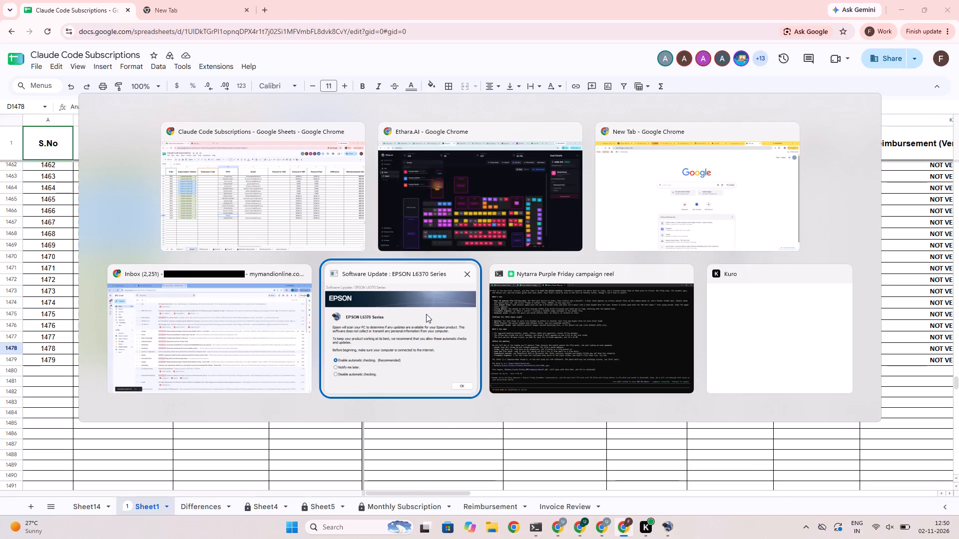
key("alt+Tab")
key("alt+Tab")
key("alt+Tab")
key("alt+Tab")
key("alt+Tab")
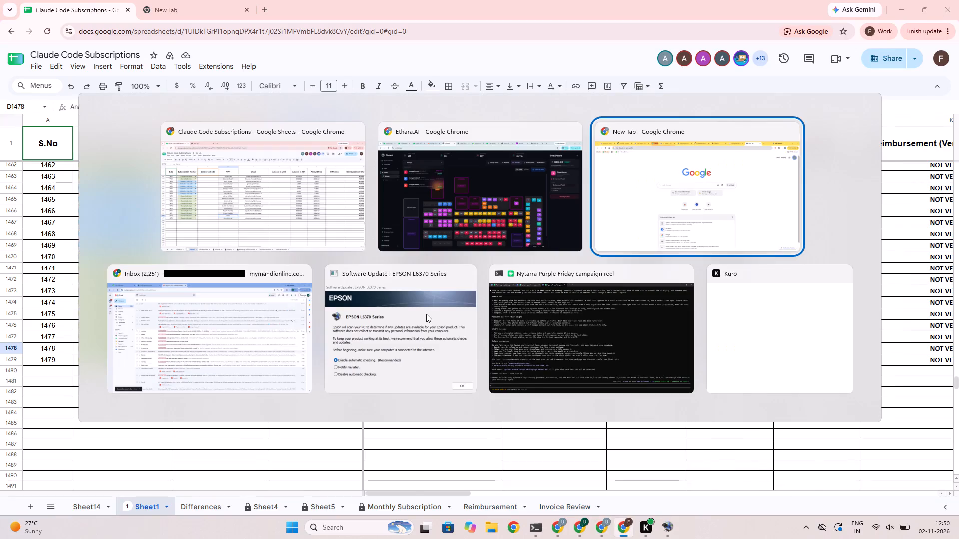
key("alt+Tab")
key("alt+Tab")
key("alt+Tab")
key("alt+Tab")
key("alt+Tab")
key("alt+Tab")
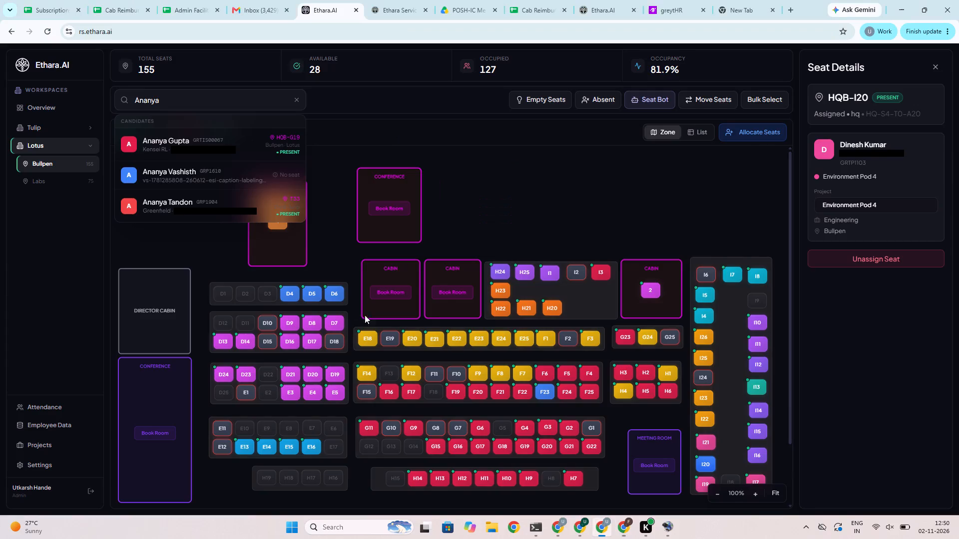
Check the Project Name of the row 1478 employee in the Subscriptions spreadsheet, and return to their name in Claude Code Subscriptions.
left_click(62, 0)
scroll(415, 404, "down", 4)
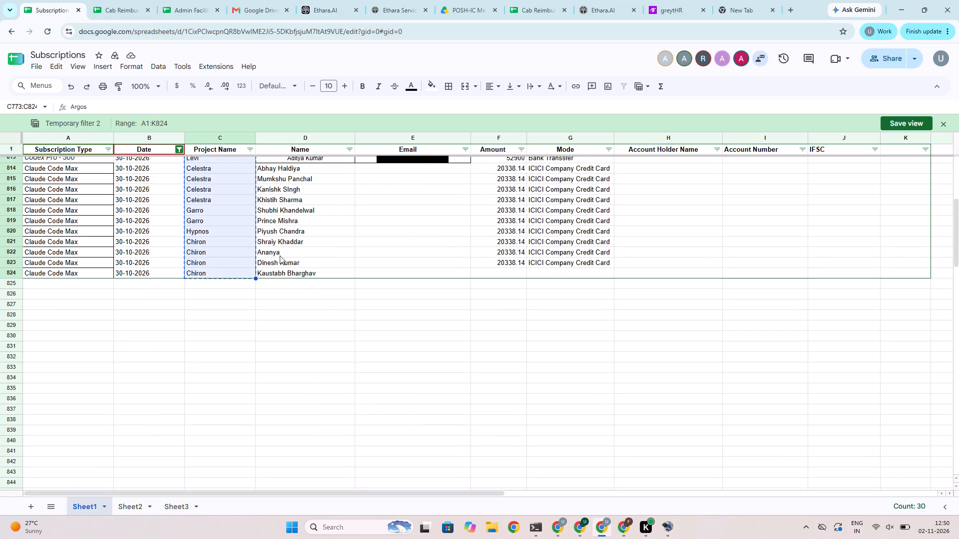
left_click(277, 253)
left_click(226, 249)
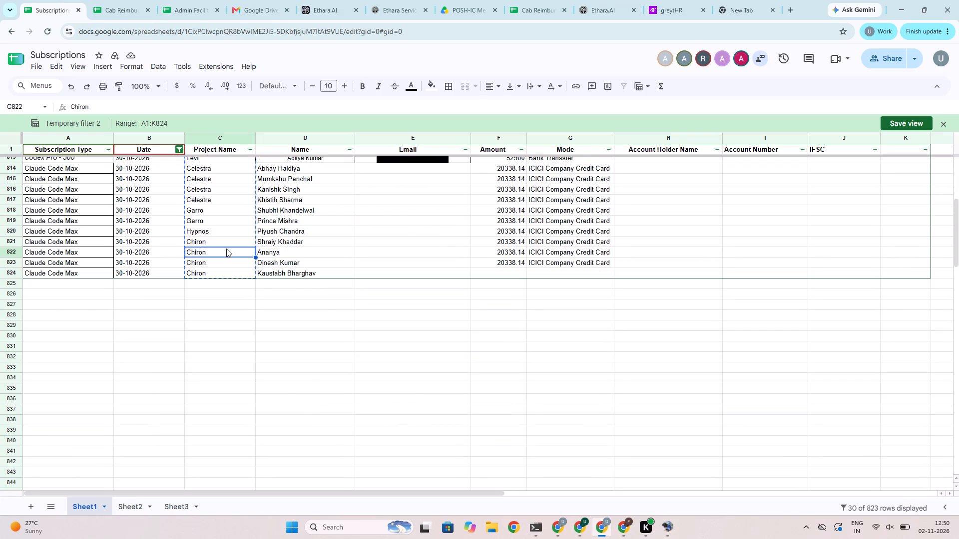
key("alt+Tab")
key("alt+Tab")
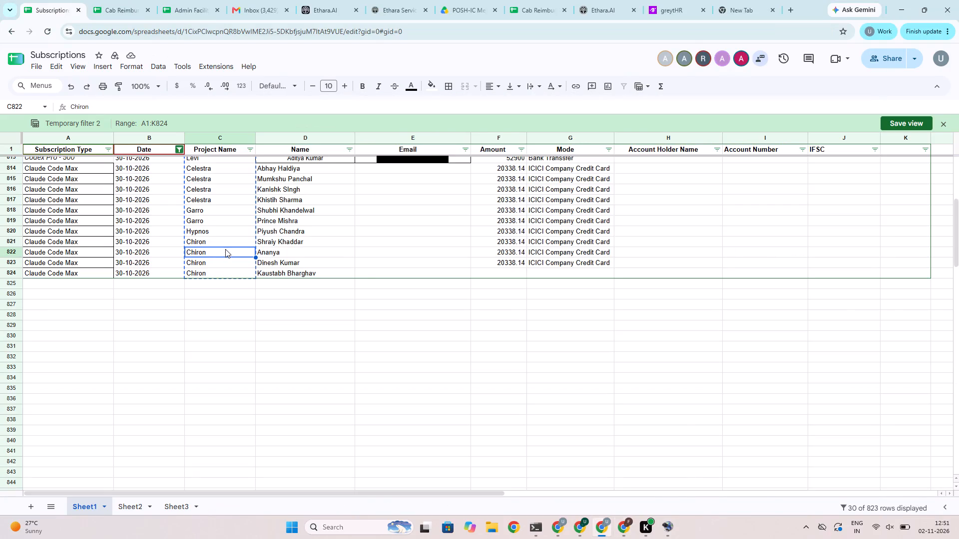
key("alt+Tab")
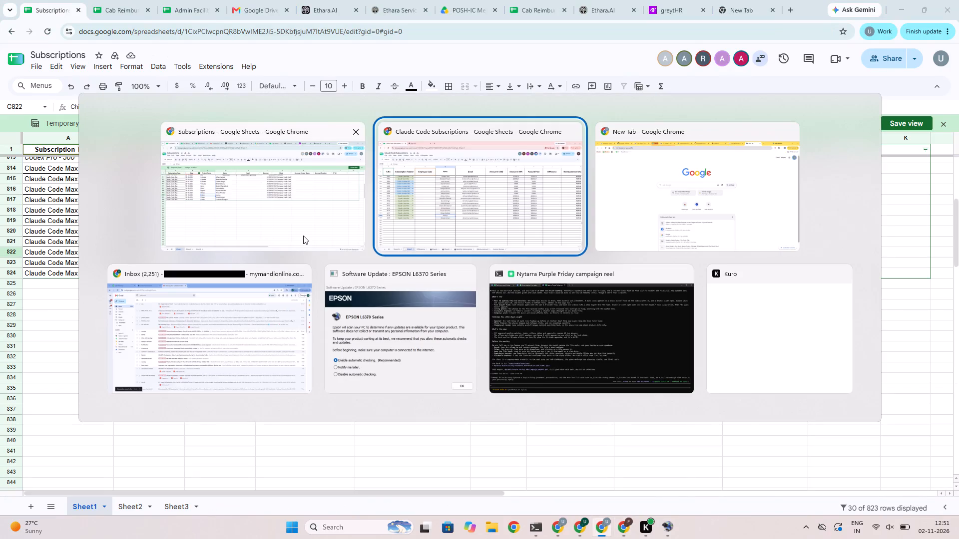
left_click(322, 342)
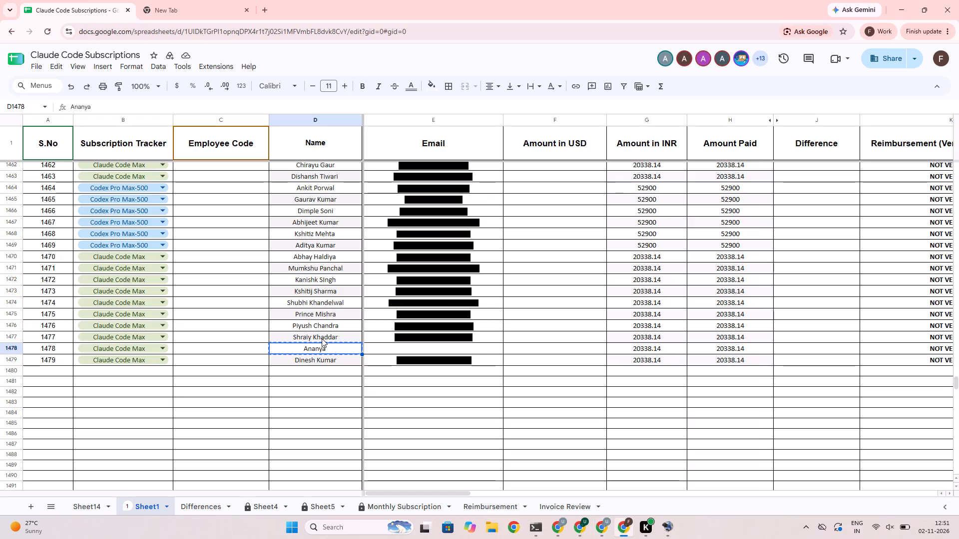
Look up the name copied from D1477 in Ethara.AI and open the matching employee's seat details to check their project.
left_click(322, 338)
key("ctrl+c")
key("alt+Tab")
key("alt+Tab")
key("alt+Tab")
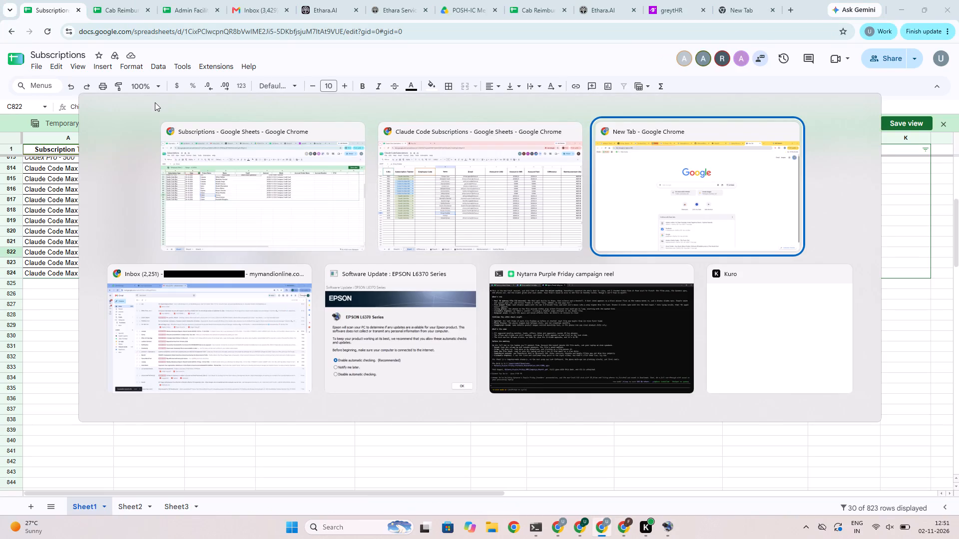
left_click(521, 162, "alt")
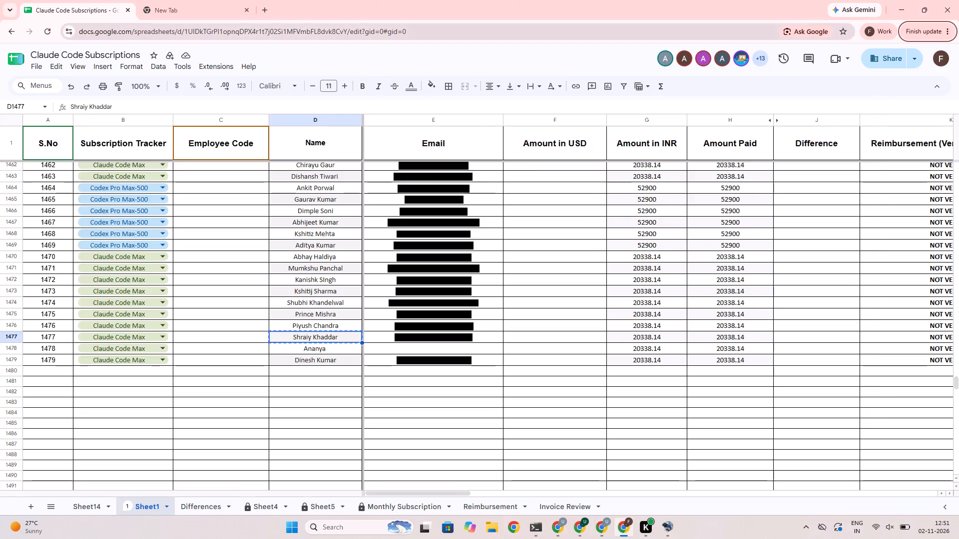
key("alt+Tab")
key("alt+Tab")
left_click(556, 184, "alt")
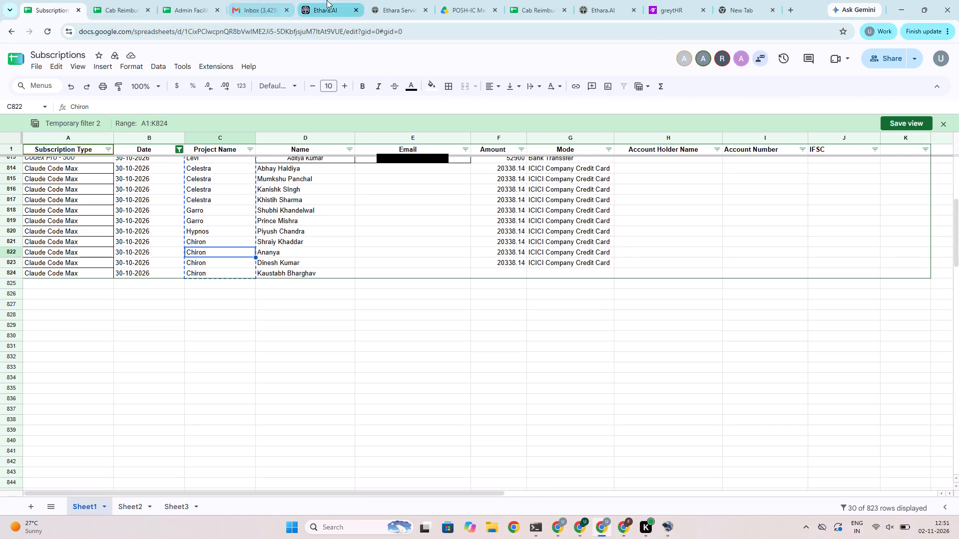
left_click(327, 0)
triple_click(238, 101)
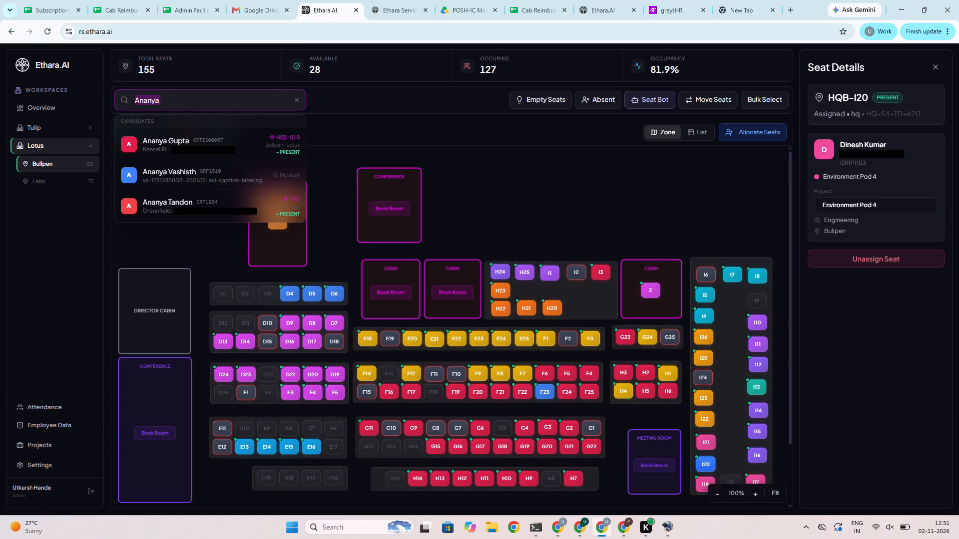
key("ctrl+v")
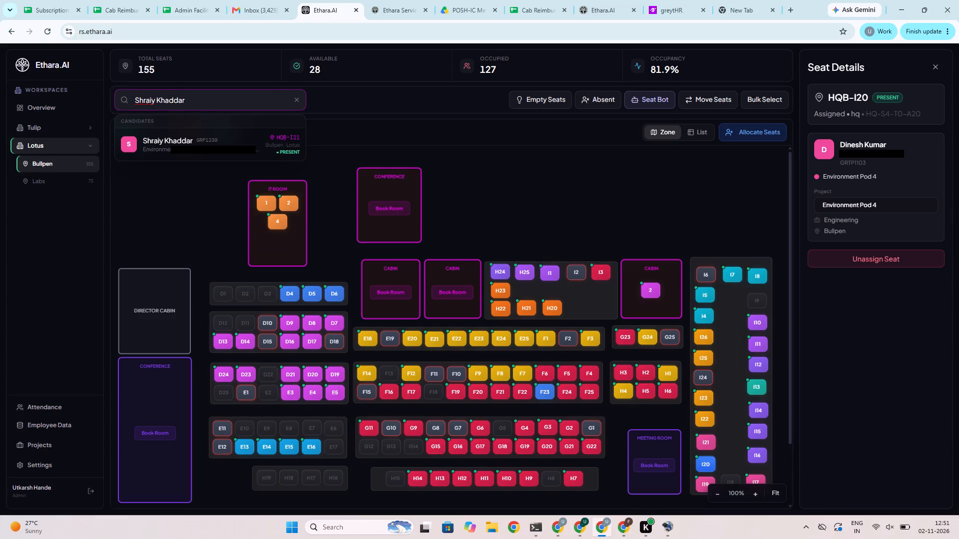
double_click(240, 110)
left_click(240, 110)
left_click(234, 150)
Search Ethara.AI for the name copied from D1478 and open the seat details of the candidate in the Greenfield project.
key("alt+Tab")
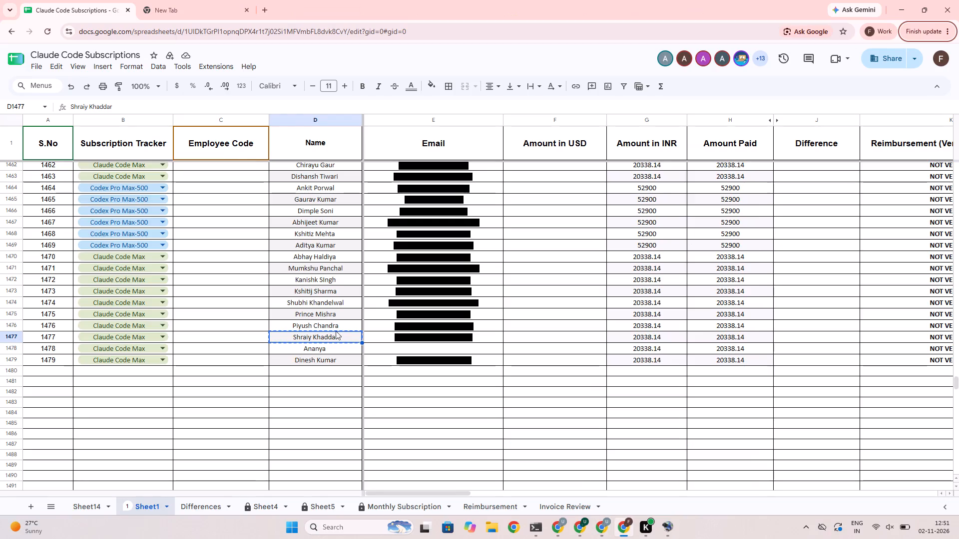
left_click(325, 348)
key("ctrl+c")
key("alt+Tab")
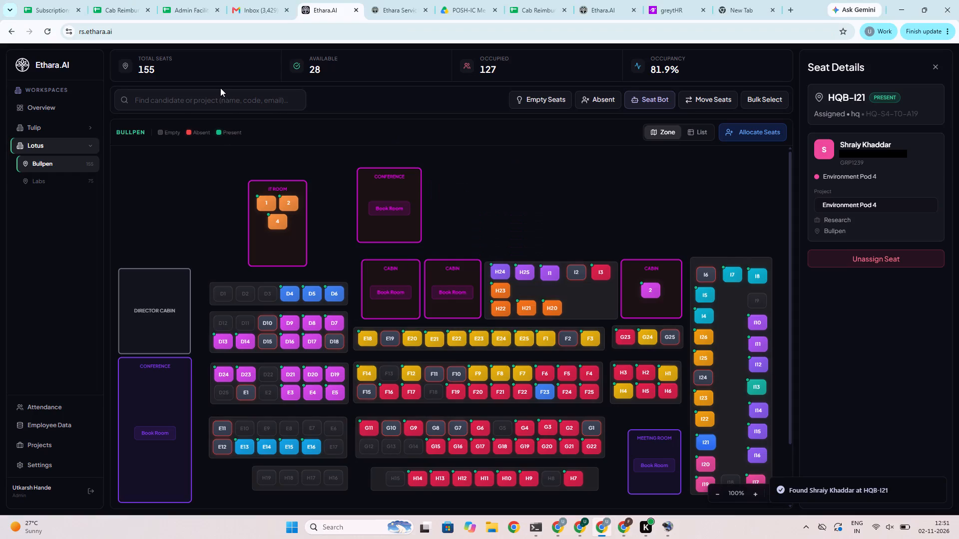
left_click(215, 100)
key("ctrl+v")
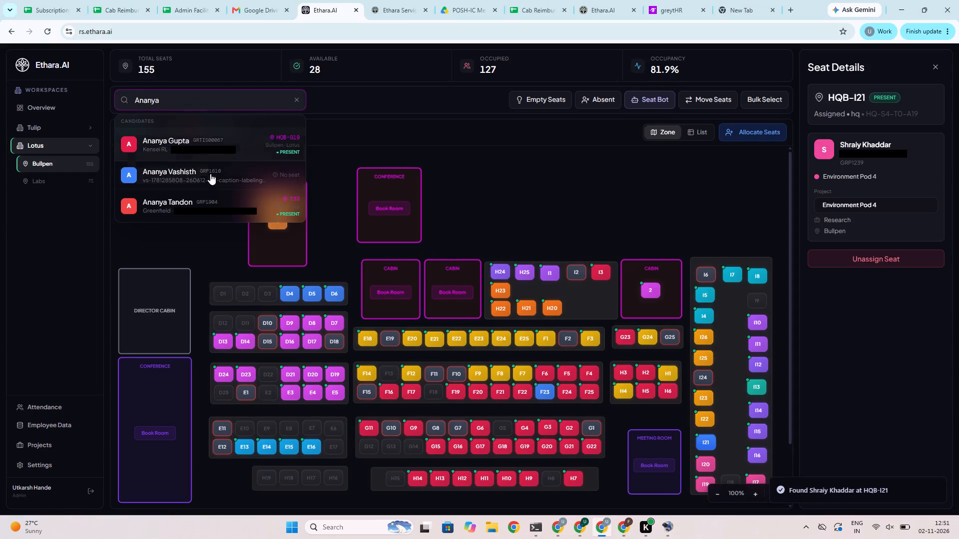
left_click(211, 205)
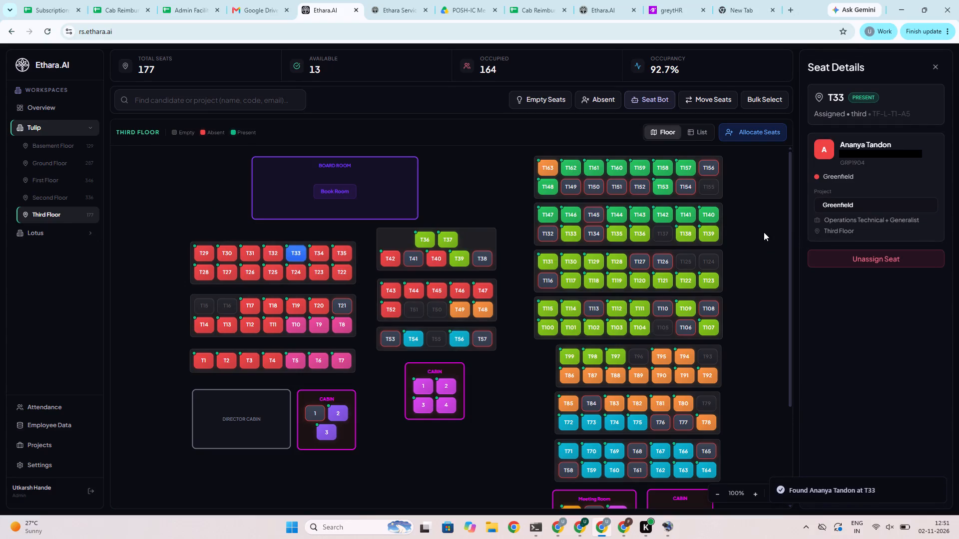
scroll(438, 288, "down", 5)
scroll(609, 353, "down", 2)
scroll(609, 353, "up", 7)
Return to the Claude Code Subscriptions spreadsheet and hide Sheet14.
key("alt+Tab")
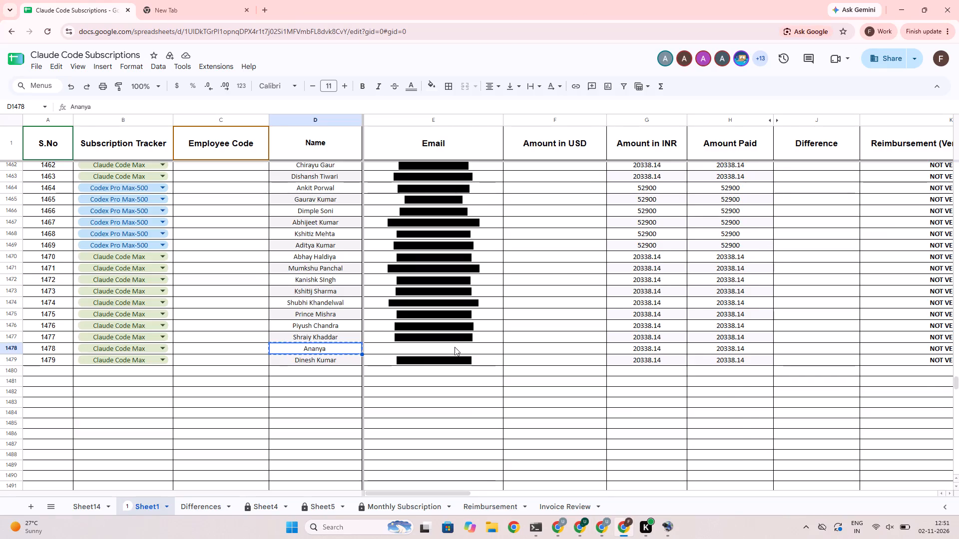
scroll(455, 347, "up", 6)
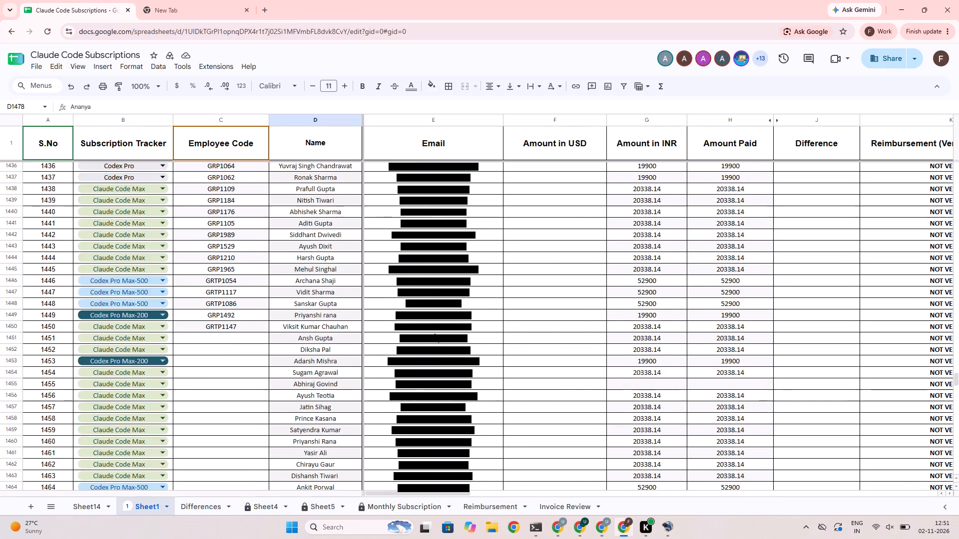
left_click(533, 341)
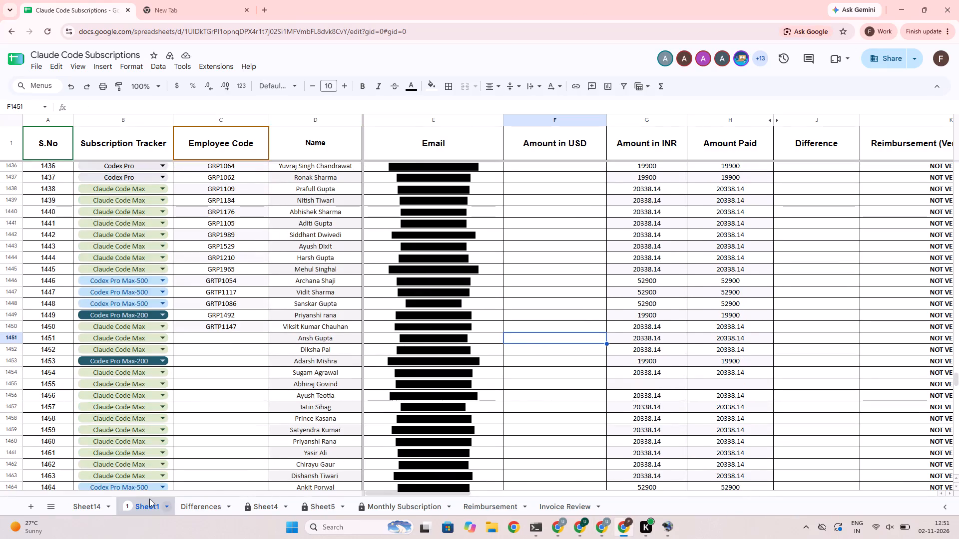
left_click(97, 509)
right_click(97, 509)
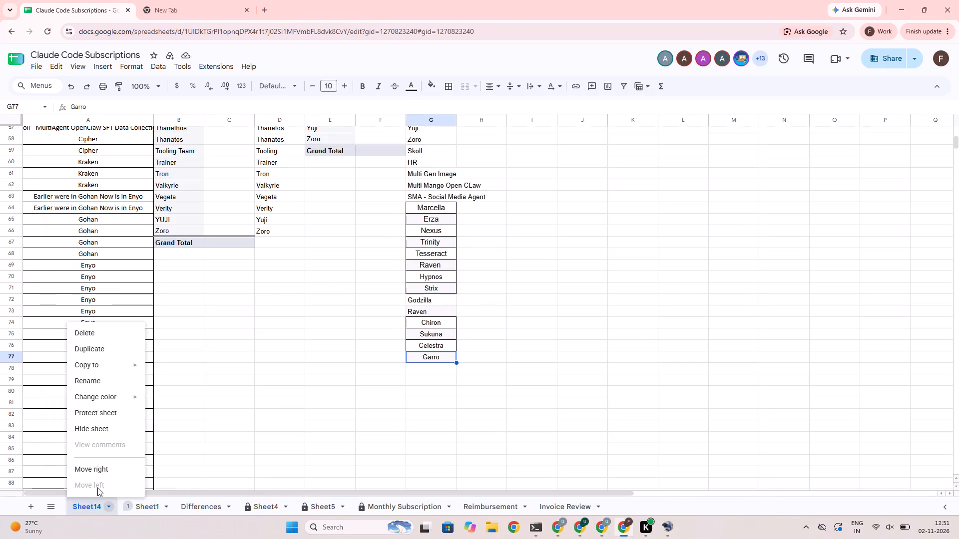
left_click(94, 435)
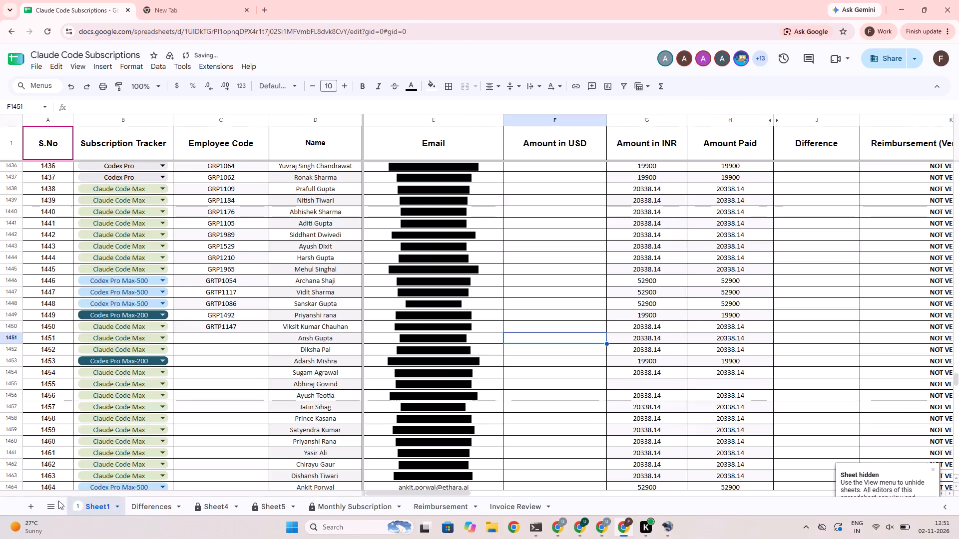
Unhide Sheet11, keeping Sheet1 as the working sheet.
left_click(52, 508)
left_click(79, 375)
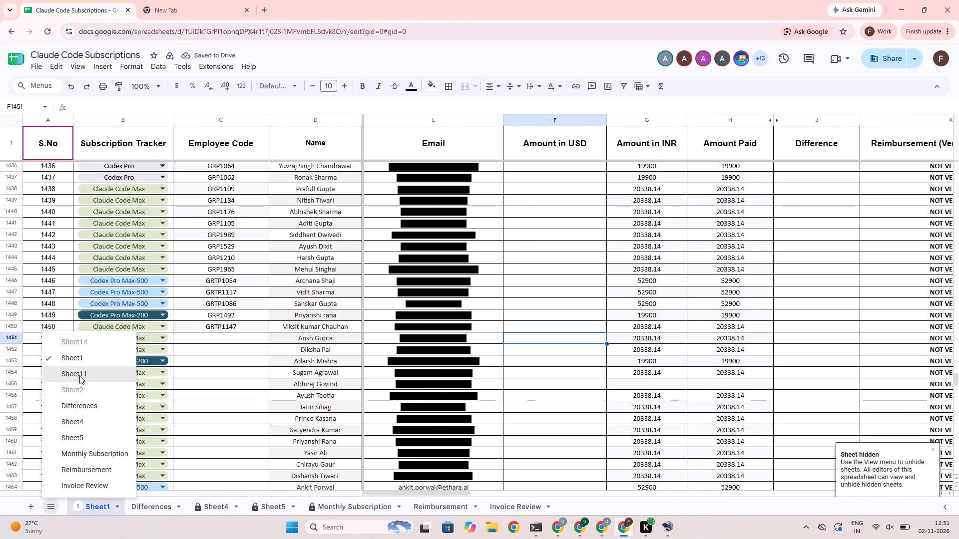
left_click(103, 504)
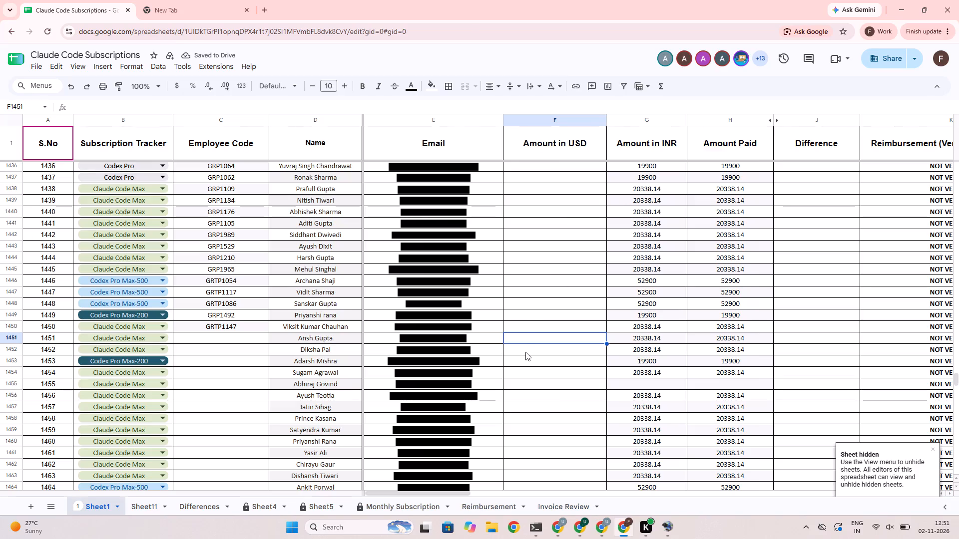
Enter the formula =VLOOKUP(E:E,Sheet11!C:F,4,0) in F1451 to fetch the employee code by email.
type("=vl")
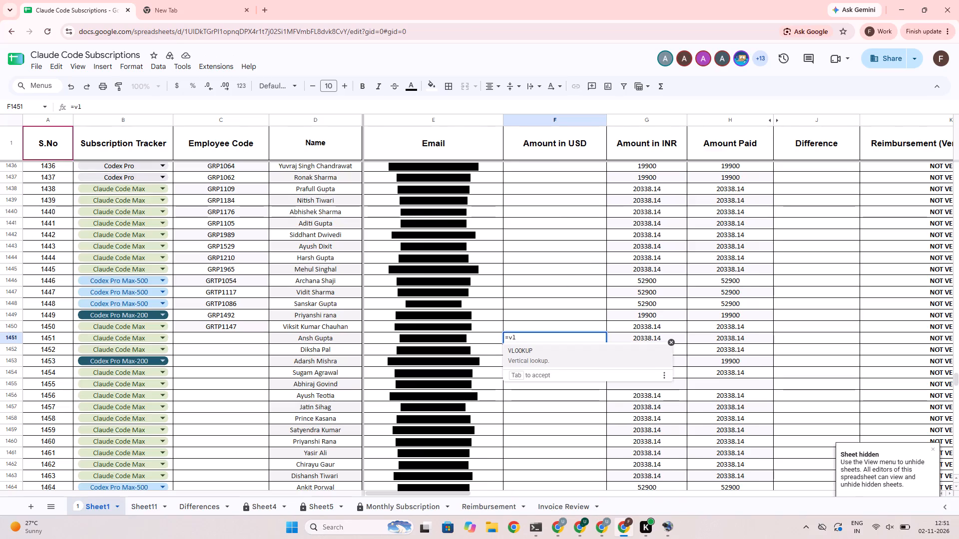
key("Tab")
left_click(421, 123)
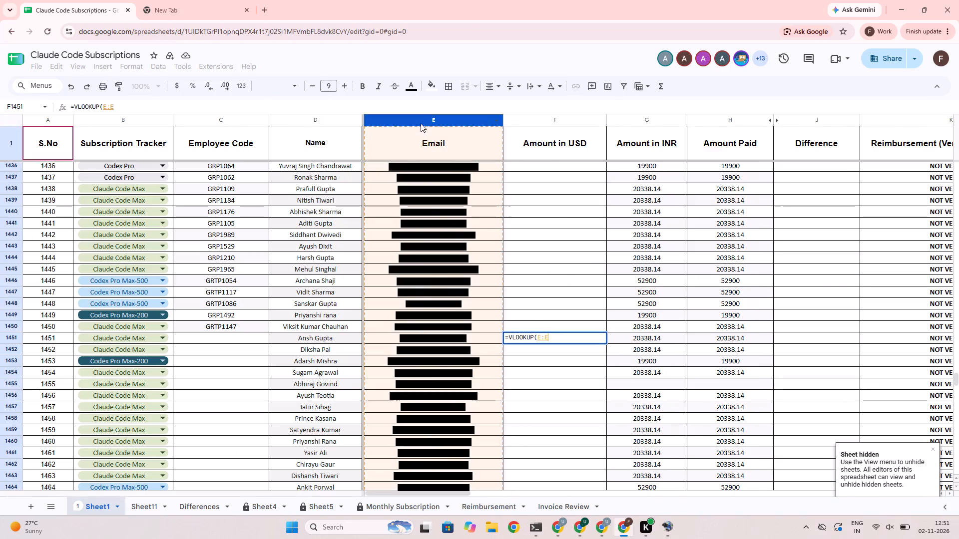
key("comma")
left_click(152, 502)
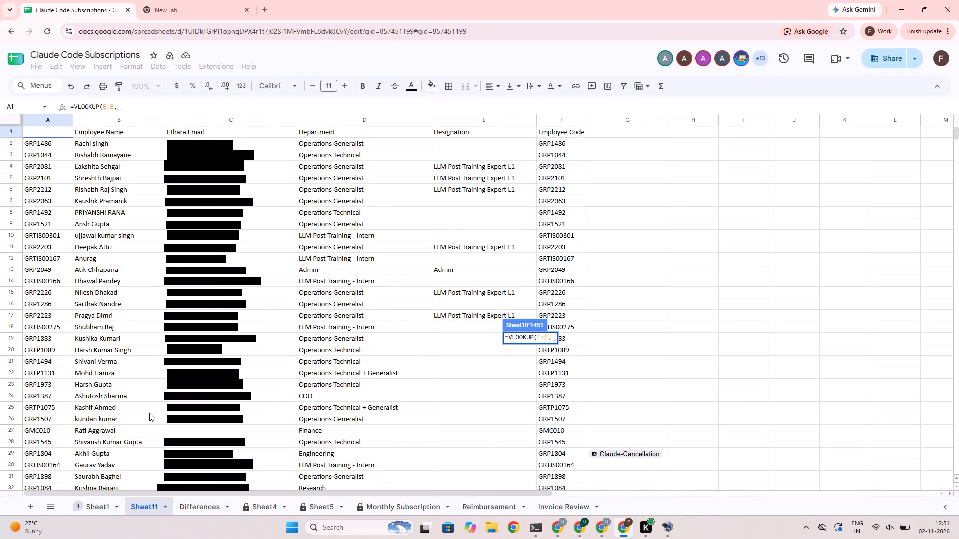
left_click_drag(184, 120, 435, 141)
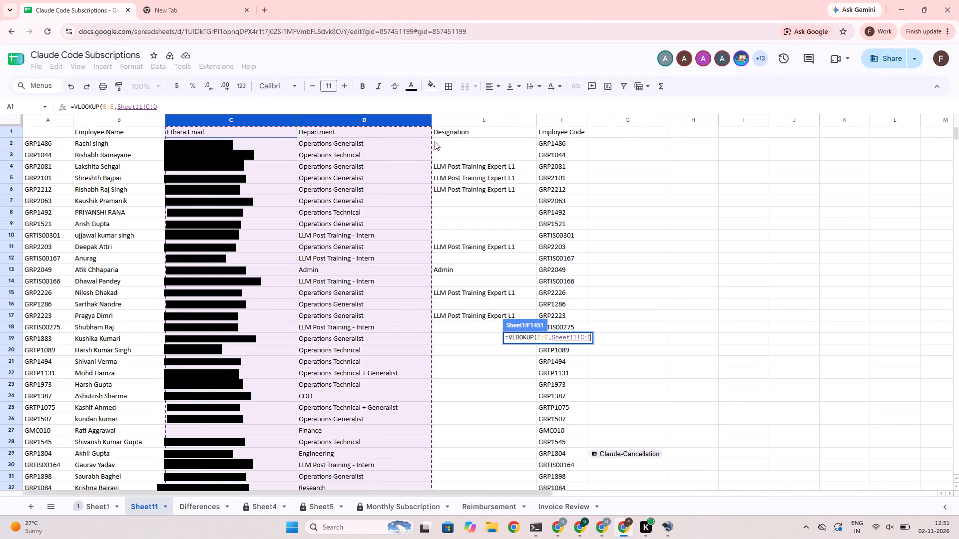
left_click_drag(435, 141, 548, 142)
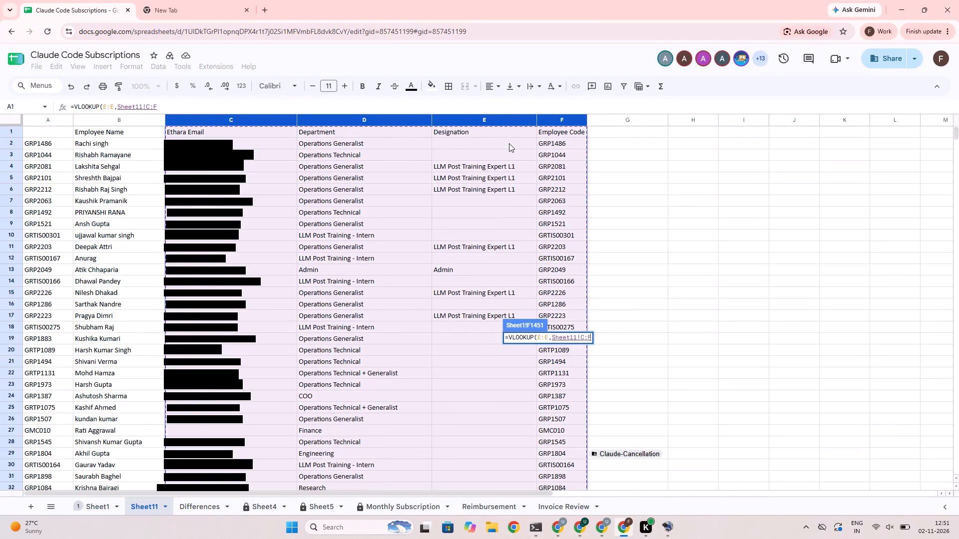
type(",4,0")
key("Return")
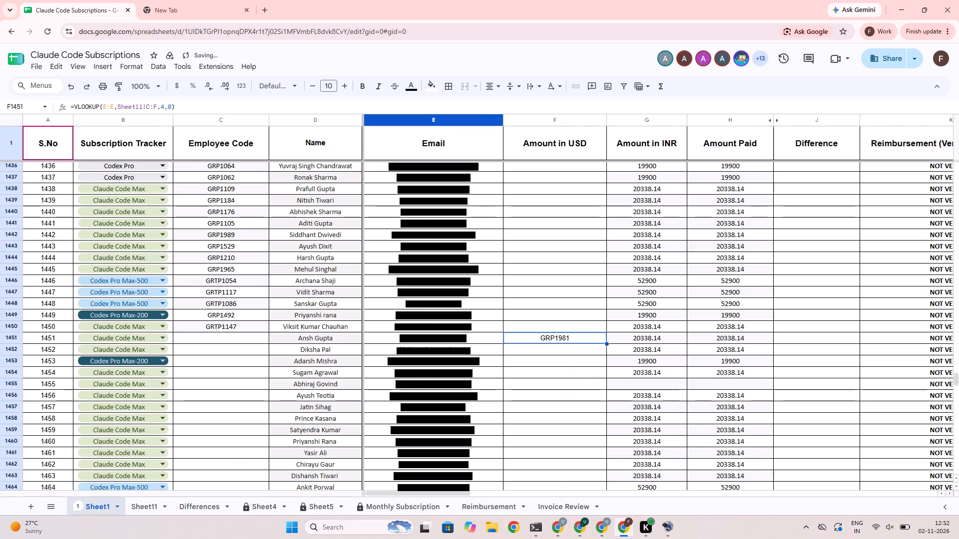
Copy the VLOOKUP formula from F1451 into F1452 through F1479.
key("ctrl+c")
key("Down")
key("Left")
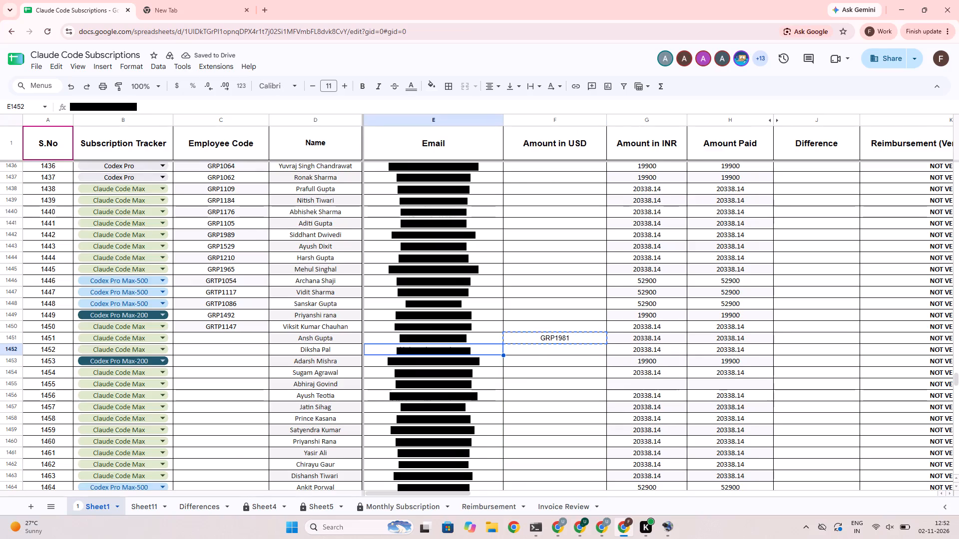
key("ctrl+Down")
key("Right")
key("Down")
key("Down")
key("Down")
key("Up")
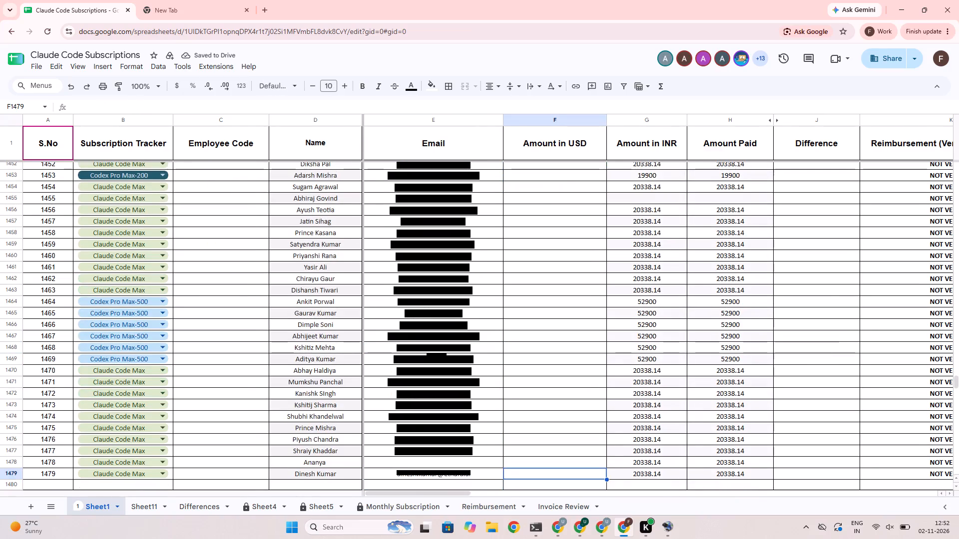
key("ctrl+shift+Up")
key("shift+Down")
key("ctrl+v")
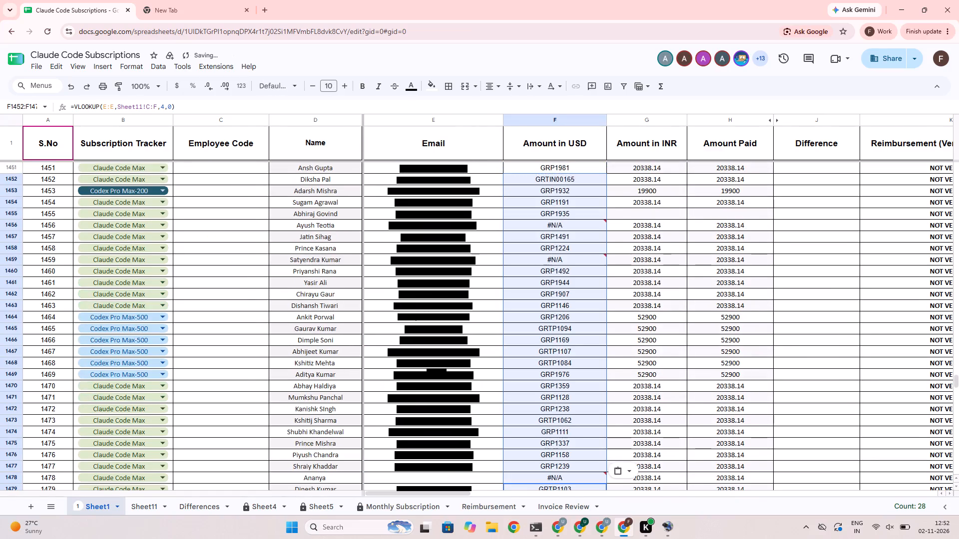
Check the emails behind the failed lookups and correct the one in E1459 by inserting a period.
left_click(447, 227)
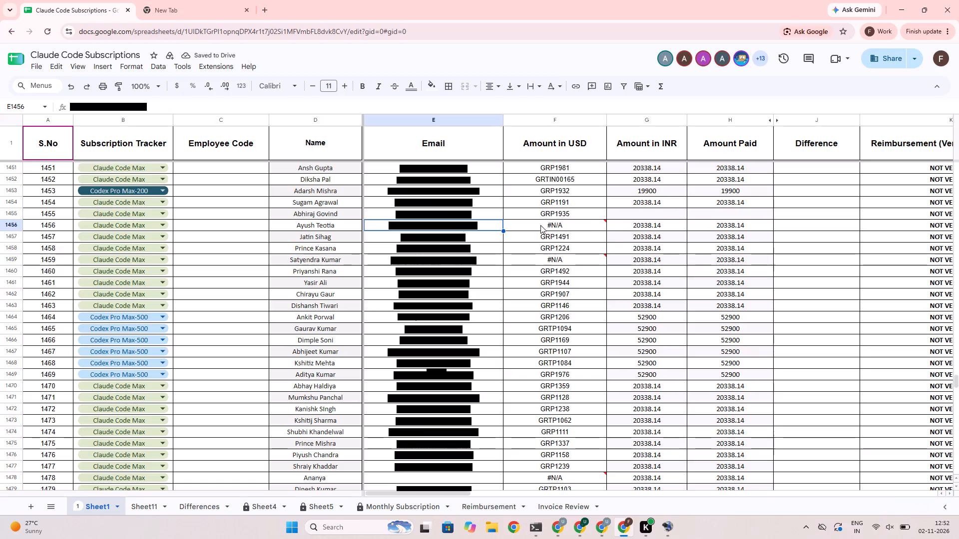
left_click(485, 262)
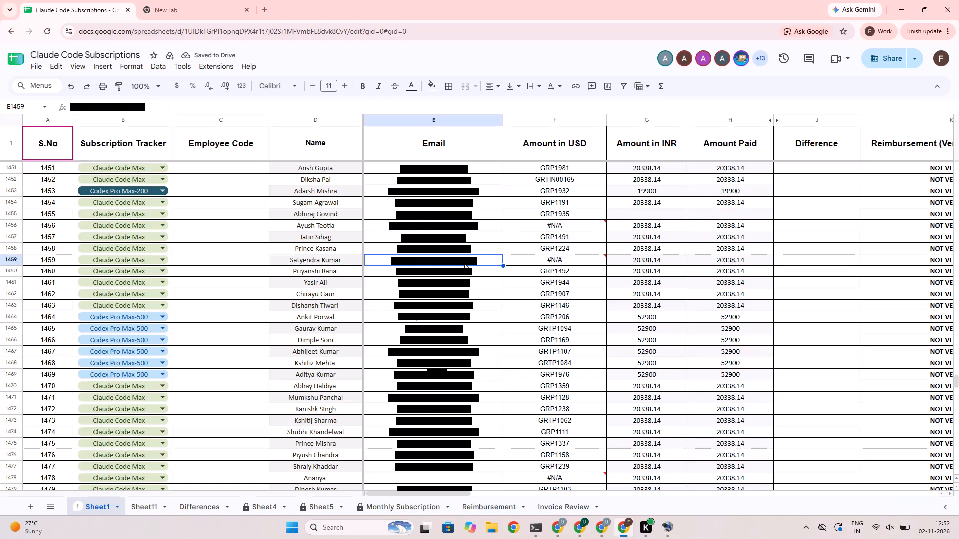
left_click(352, 262)
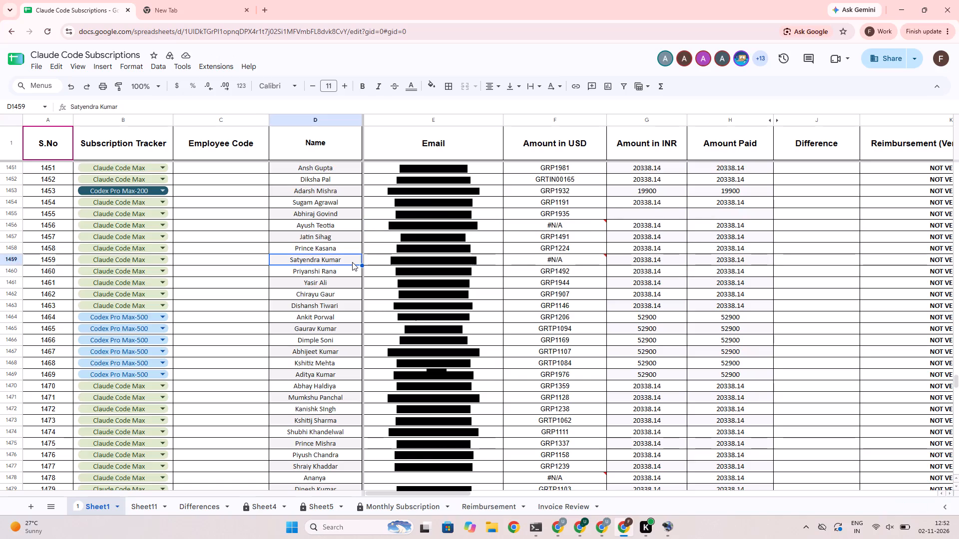
double_click(420, 262)
left_click(421, 262)
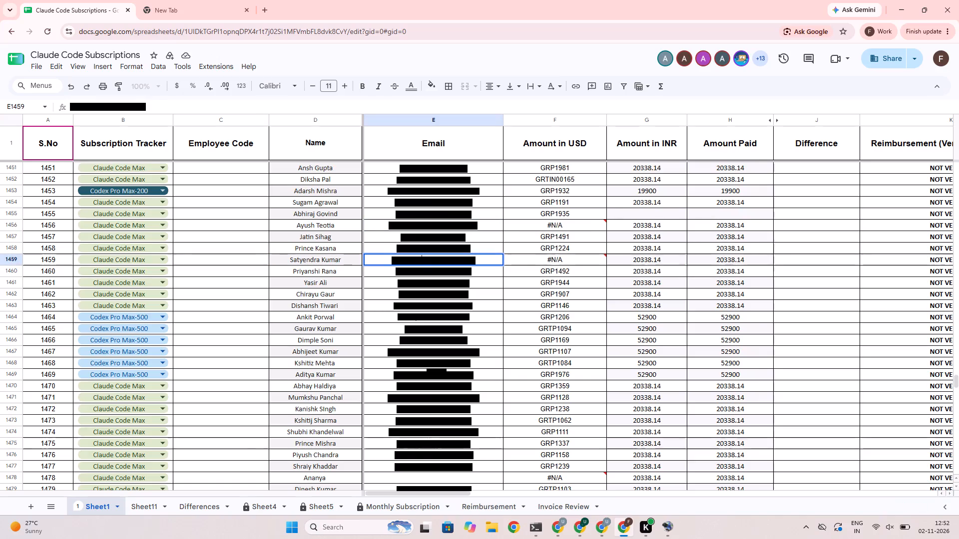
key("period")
key("Return")
key("Up")
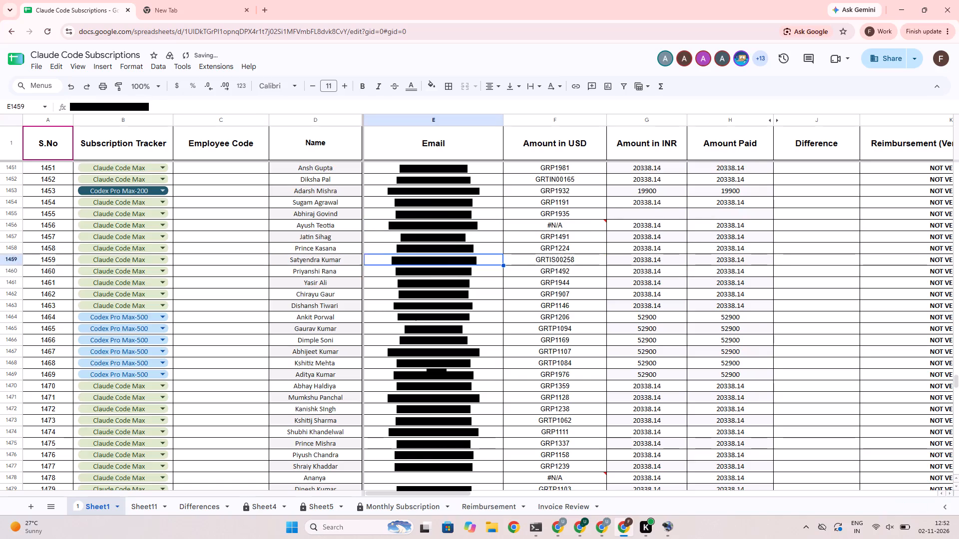
Correct the email in E1456 by deleting one character.
key("Up")
key("Up")
key("Up")
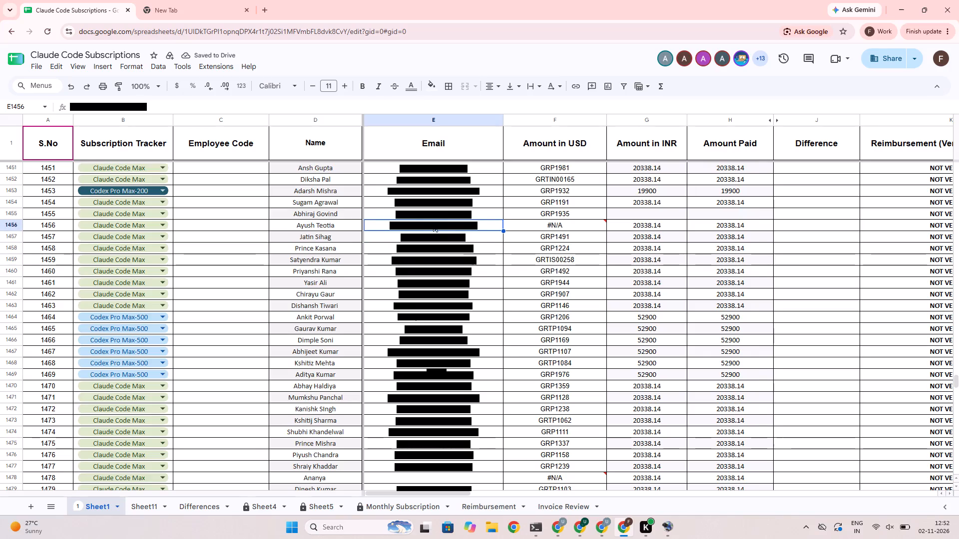
double_click(429, 225)
left_click(429, 225)
key("BackSpace")
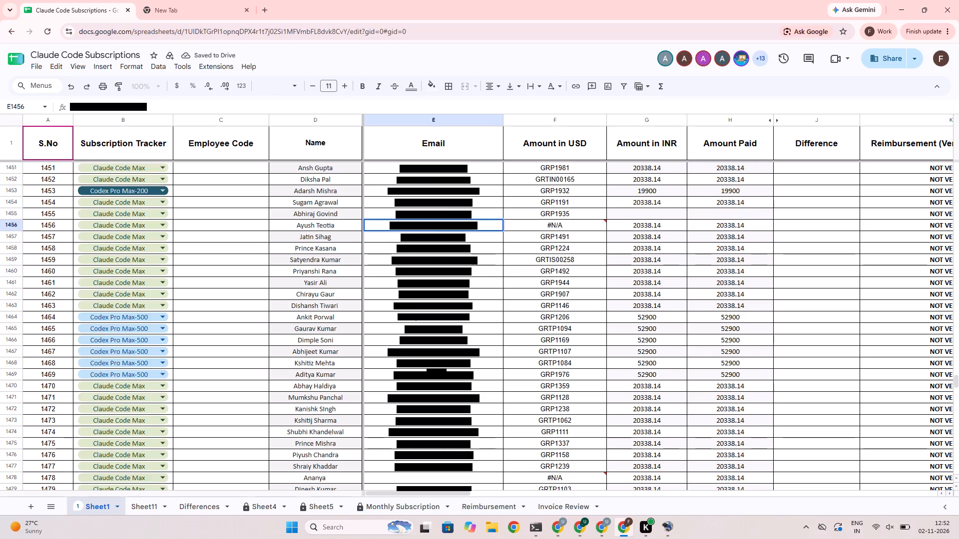
key("Return")
Copy the employee codes from F1451:F1479 and paste them, values only, into the Employee Code column starting at C1451.
scroll(635, 448, "down", 3)
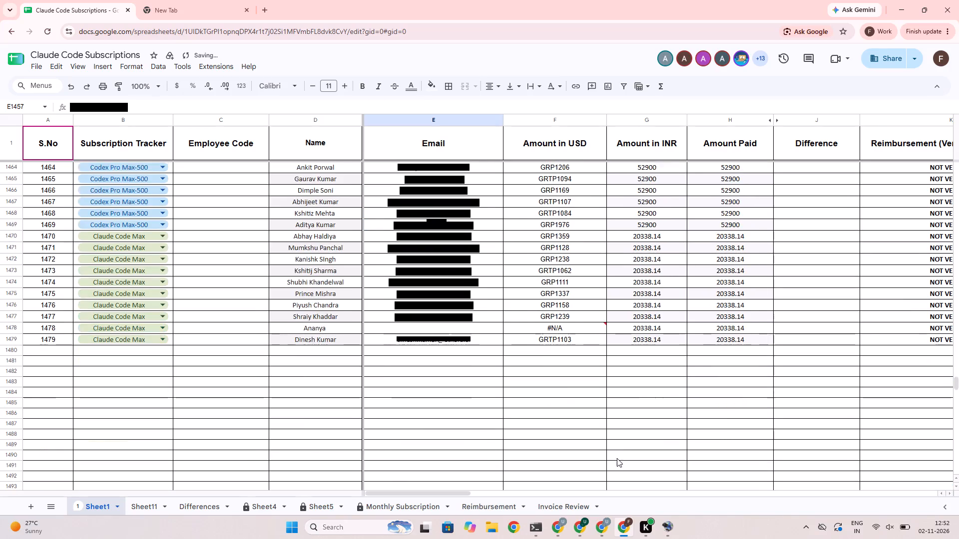
scroll(619, 450, "up", 7)
left_click_drag(565, 366, 565, 538)
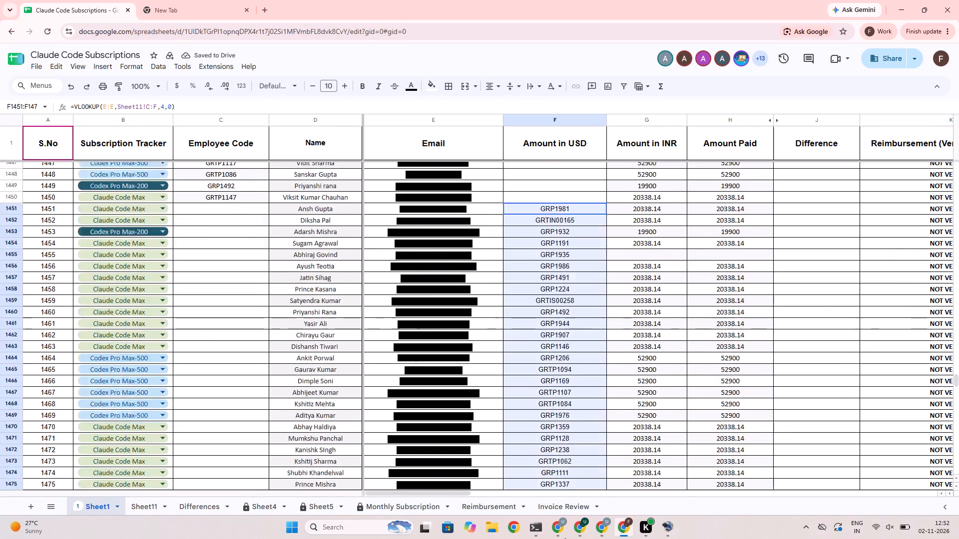
left_click_drag(565, 538, 558, 475)
key("ctrl+c")
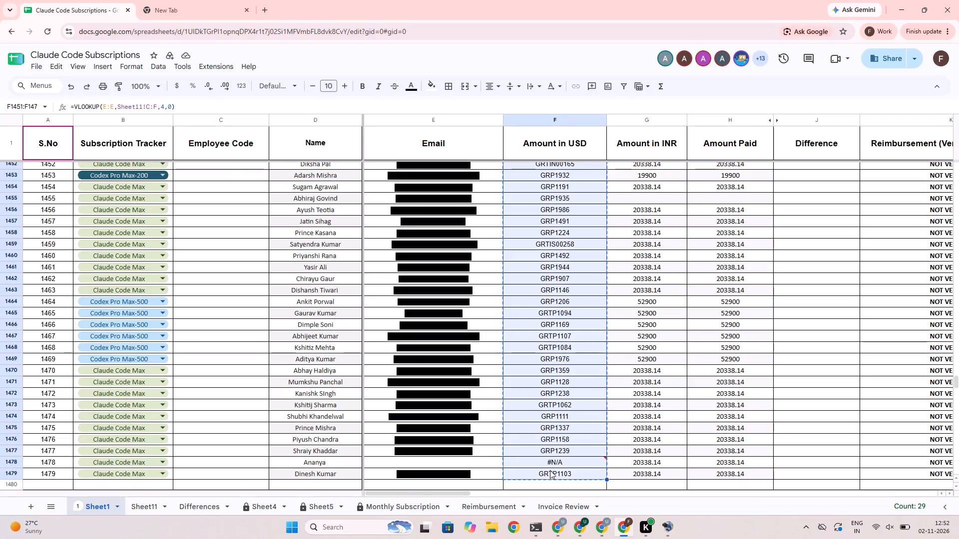
scroll(358, 386, "up", 3)
left_click(239, 303)
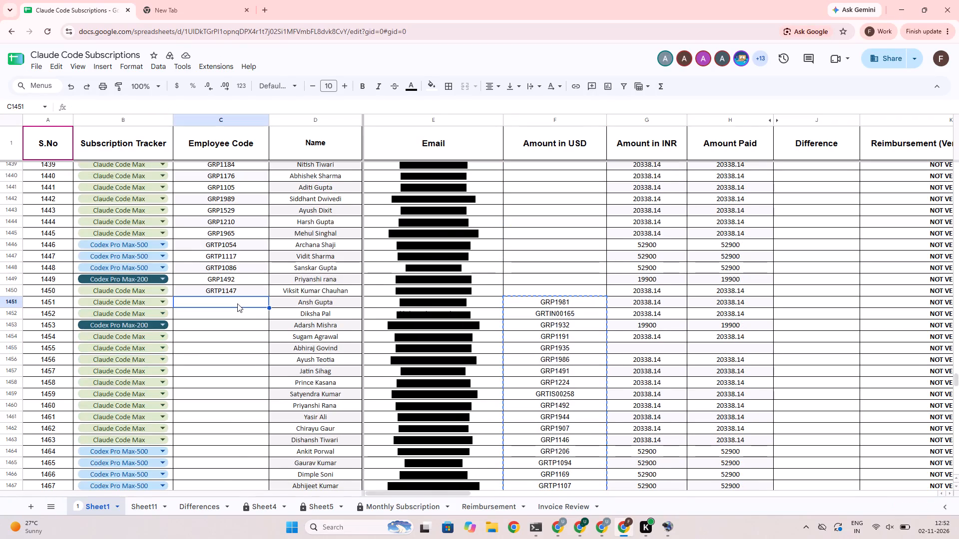
key("ctrl+shift+v")
Clear the temporary lookup formulas from F1451:F1479.
left_click(546, 306)
key("ctrl+shift+Down")
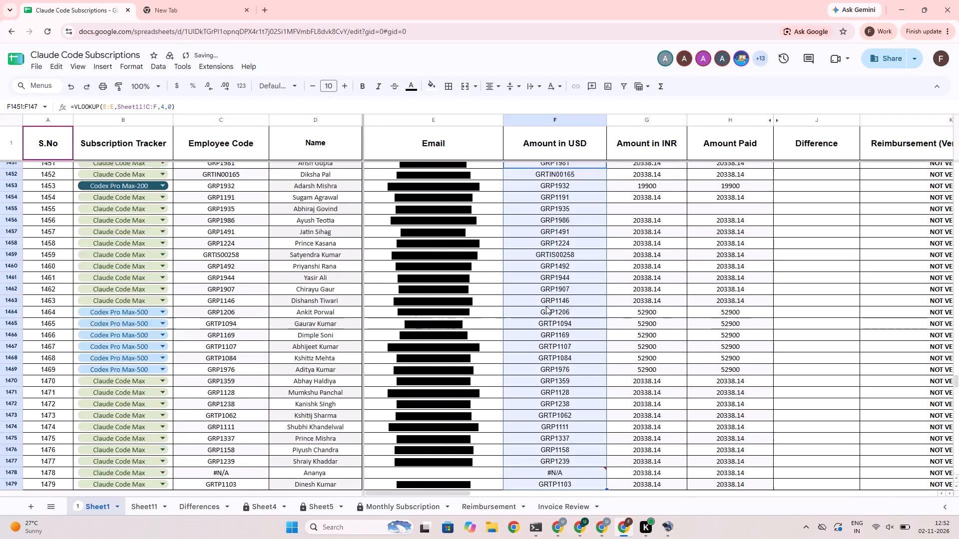
key("BackSpace")
Clear the #N/A entry from the Employee Code cell C1478.
scroll(489, 390, "down", 3)
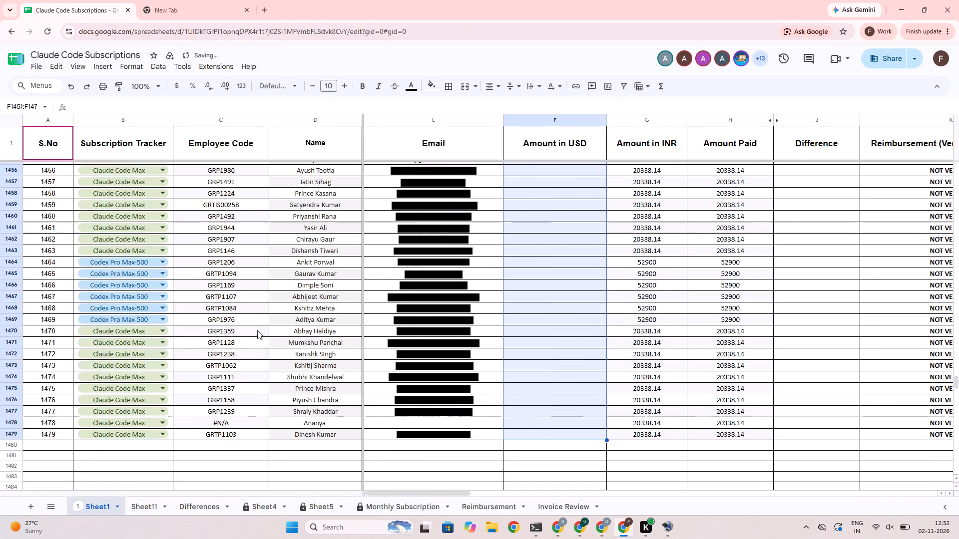
left_click(232, 325)
key("BackSpace")
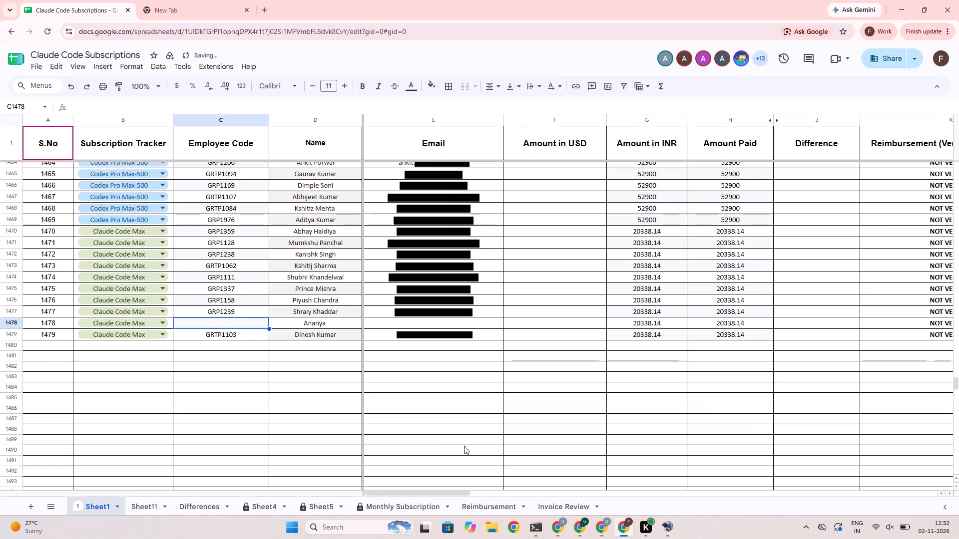
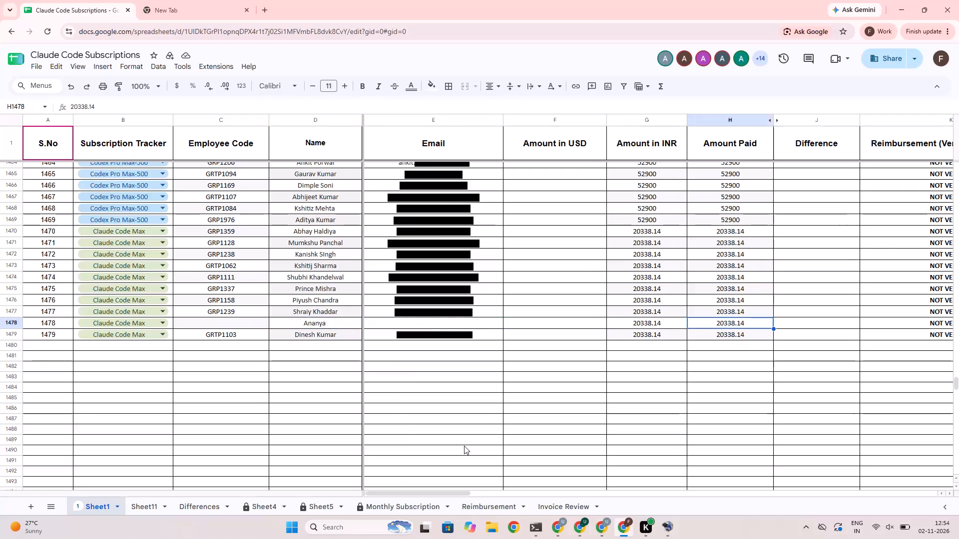
Check which project is assigned to the employee in row 1478, who has no employee code or email.
key("Right")
key("Right")
key("Right")
key("Right")
key("Right")
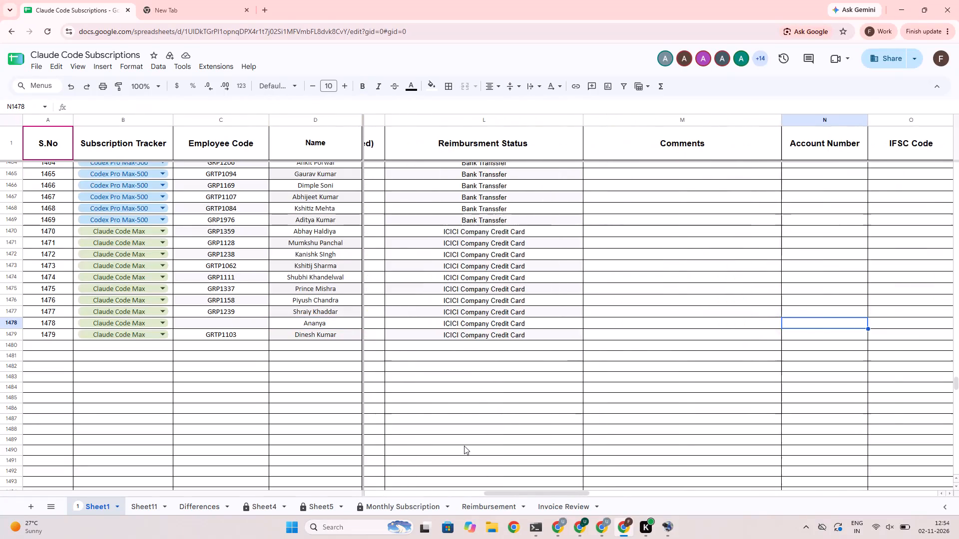
key("Right")
key("Right")
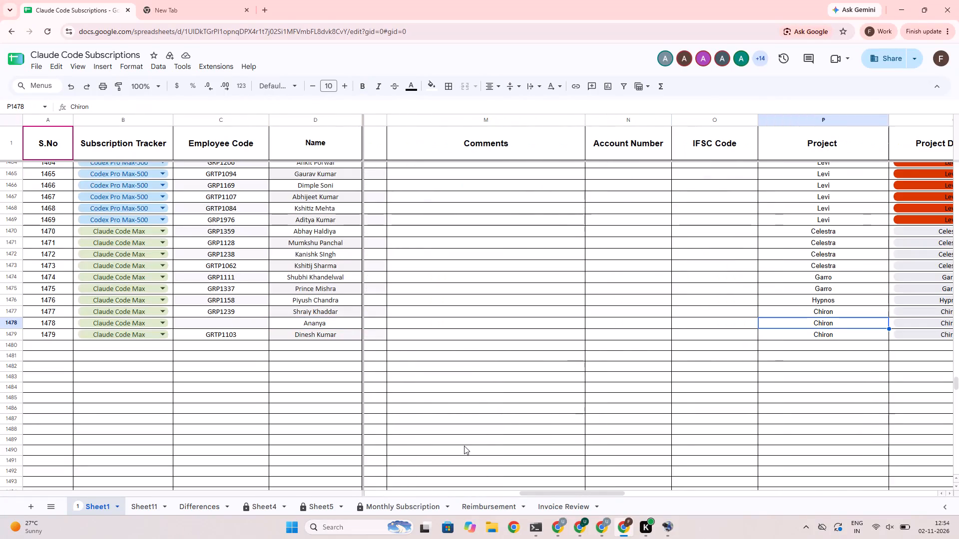
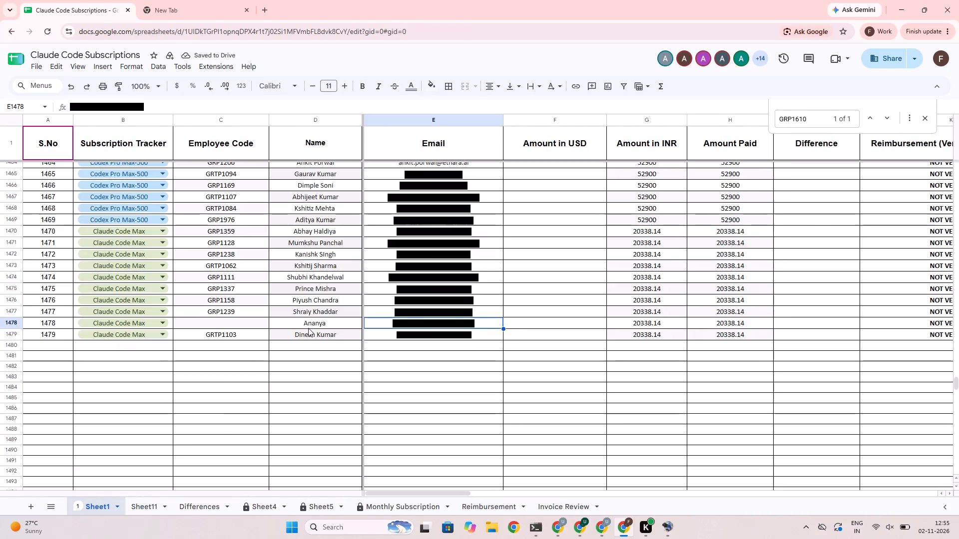
left_click(308, 326)
key("ctrl+shift+v")
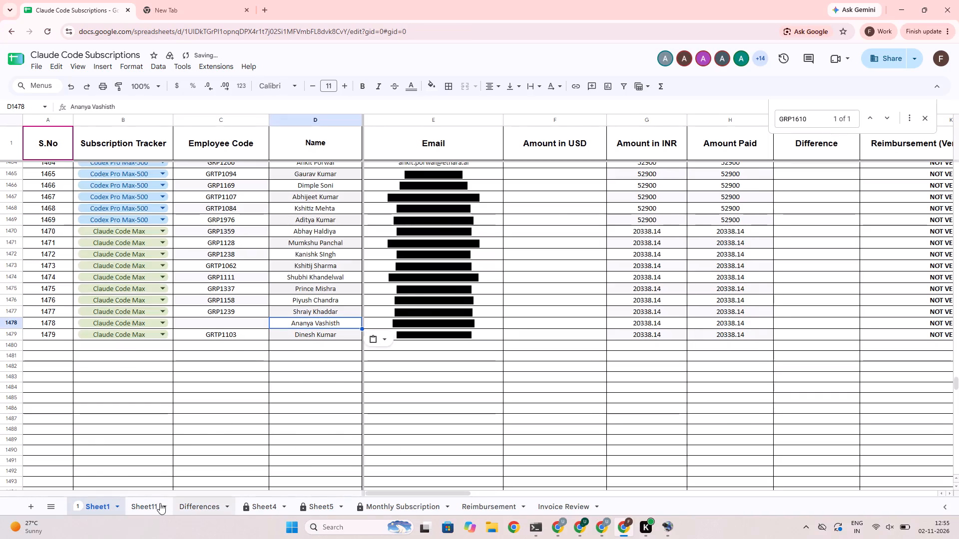
Copy the matched employee's code from Sheet11 row 227 into the Employee Code cell of Sheet1 row 1478, values only.
left_click(160, 503)
left_click(48, 483)
key("ctrl+c")
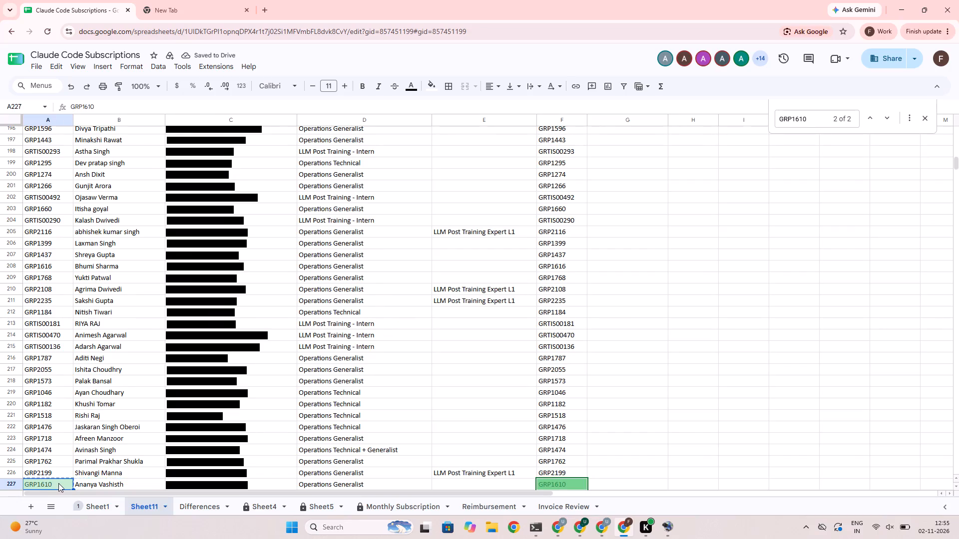
scroll(172, 443, "down", 1)
left_click(89, 509)
left_click(233, 323)
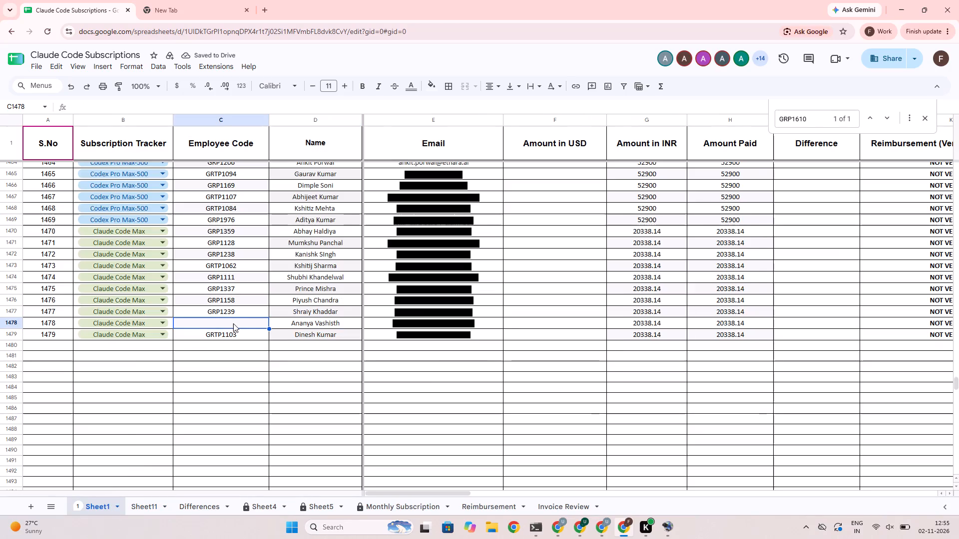
key("ctrl+shift+v")
Hide Sheet11 in the spreadsheet.
left_click(139, 496)
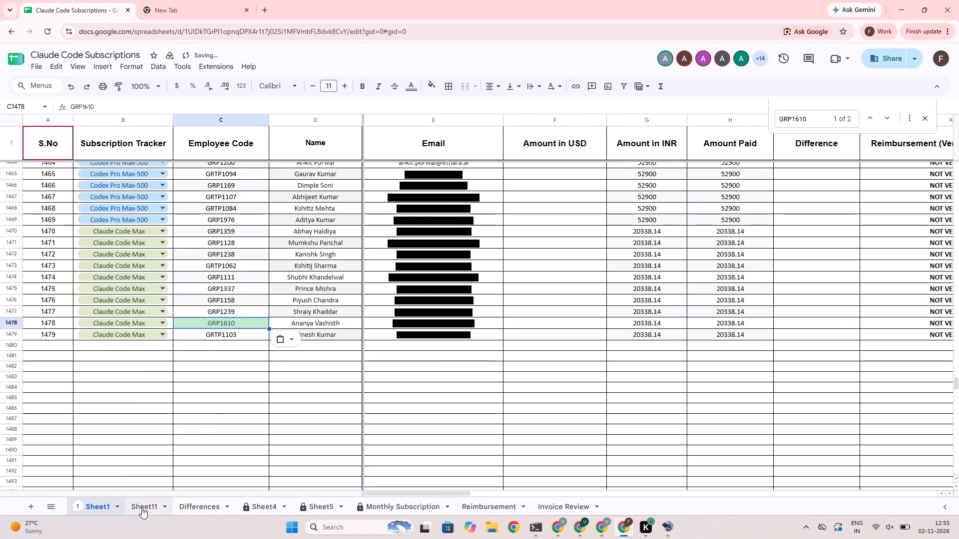
left_click(142, 508)
right_click(142, 508)
left_click(143, 434)
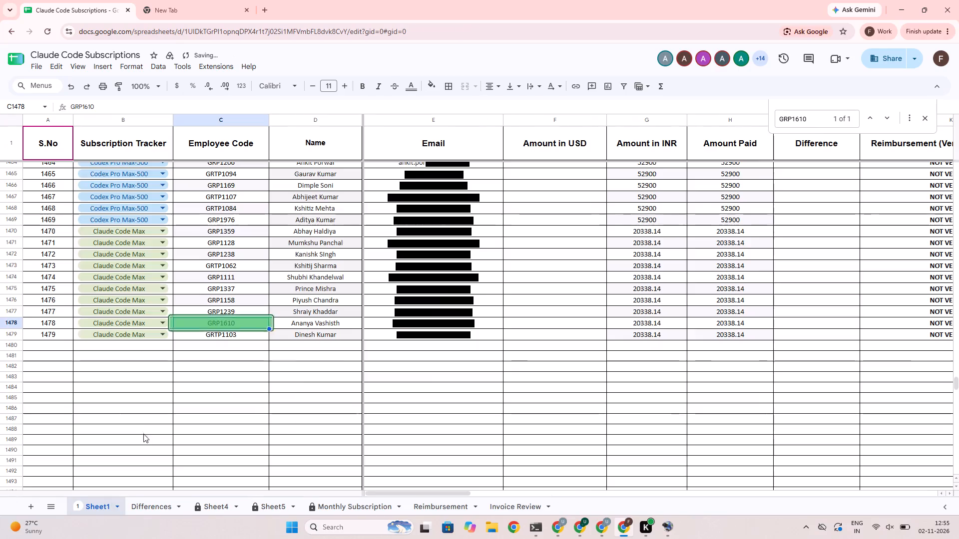
Set the Project Drop Down value in row 1478 of Sheet1 to Erza.
left_click(283, 422)
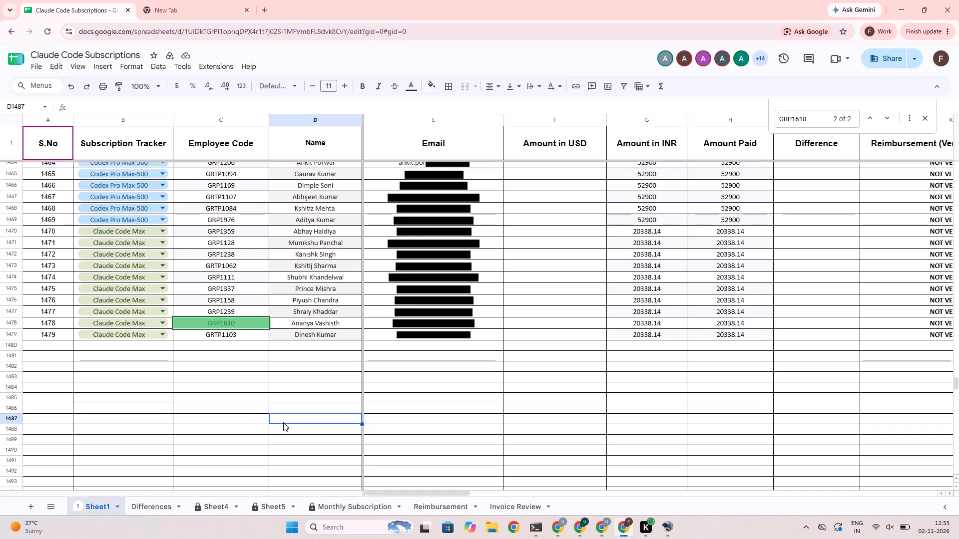
key("Up")
key("Up")
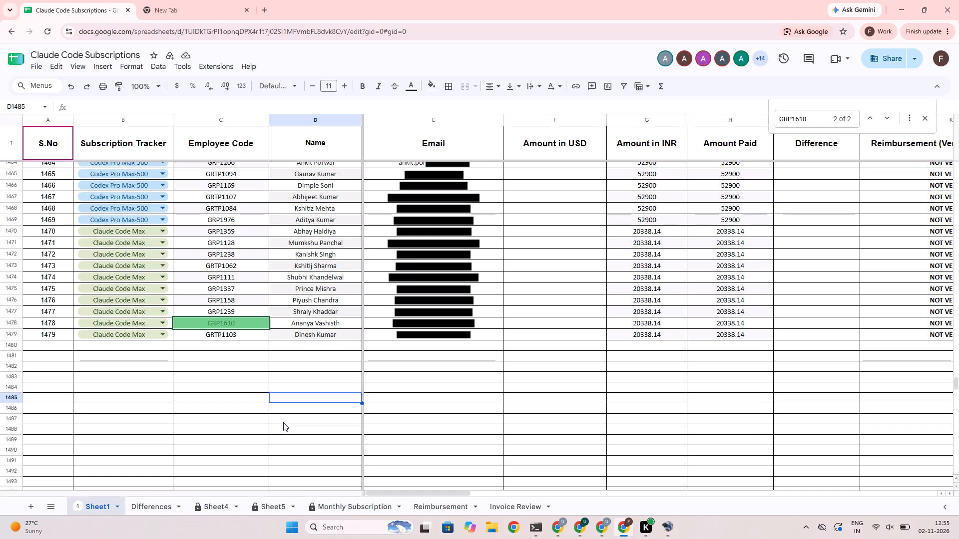
key("Up")
key("Up")
key("Up")
key("Up")
key("Up")
key("Up")
key("Up")
key("Right")
key("Right")
key("Right")
key("Right")
key("Right")
key("Right")
key("Right")
key("Right")
key("Right")
key("Right")
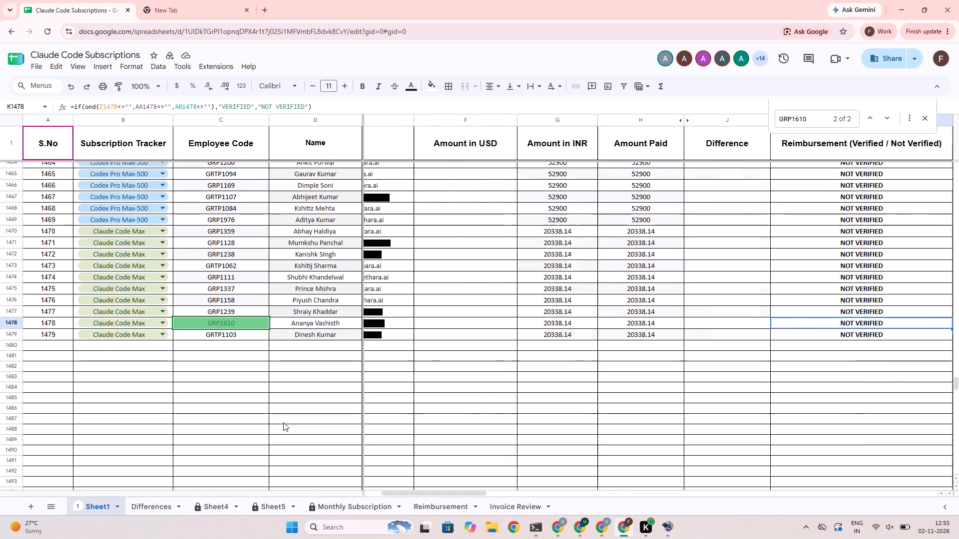
key("Right")
key("Right")
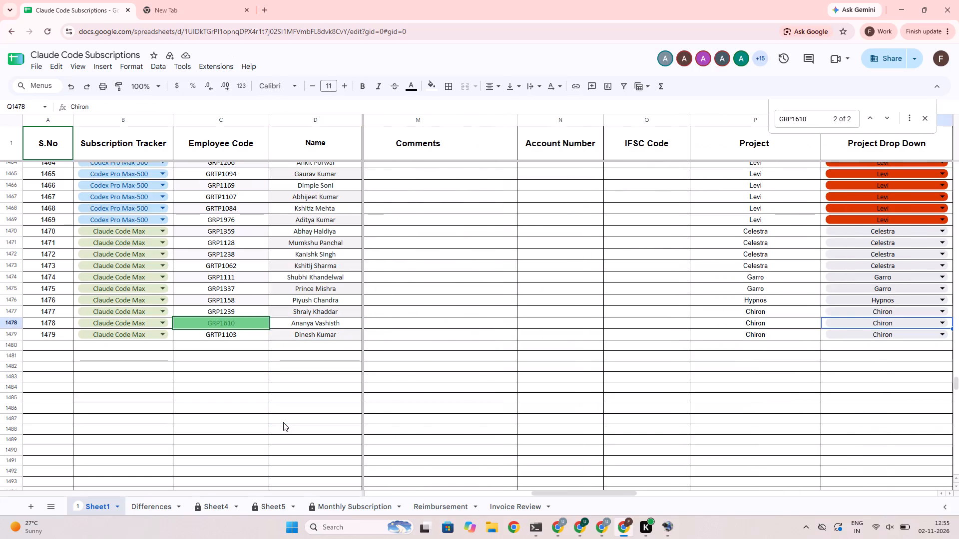
key("Return")
key("BackSpace")
key("BackSpace")
key("BackSpace")
key("BackSpace")
key("BackSpace")
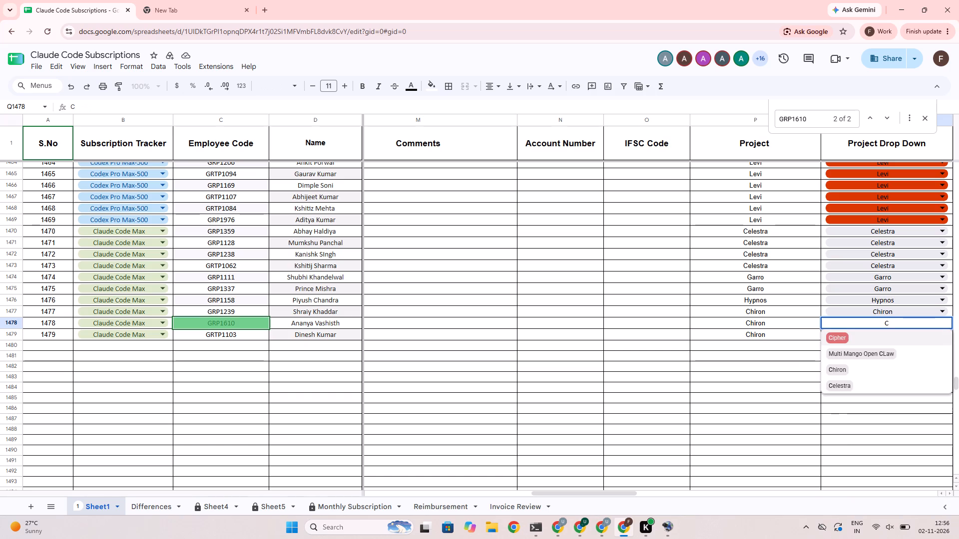
key("BackSpace")
type("er")
key("Return")
Replace the Project text in row 1478 with Erza.
key("Up")
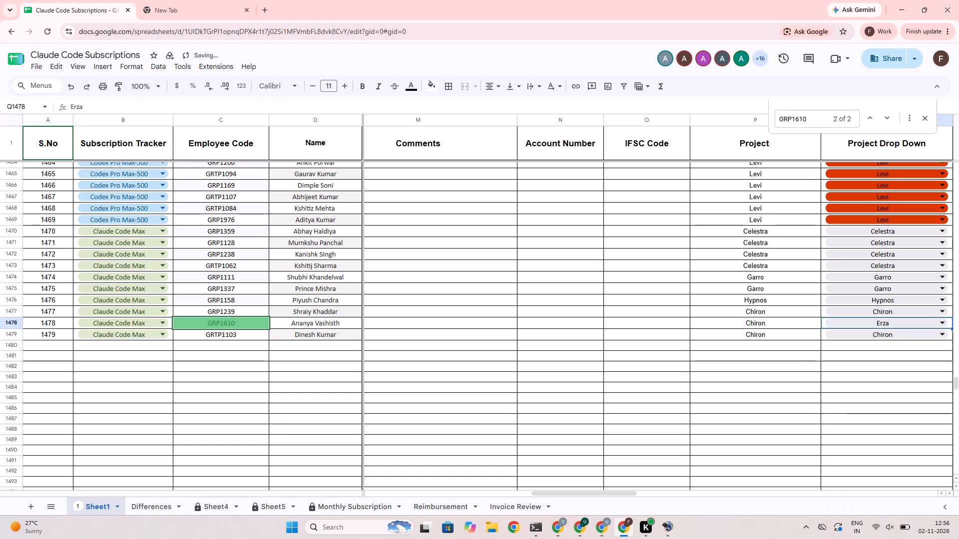
key("Left")
type("Erx")
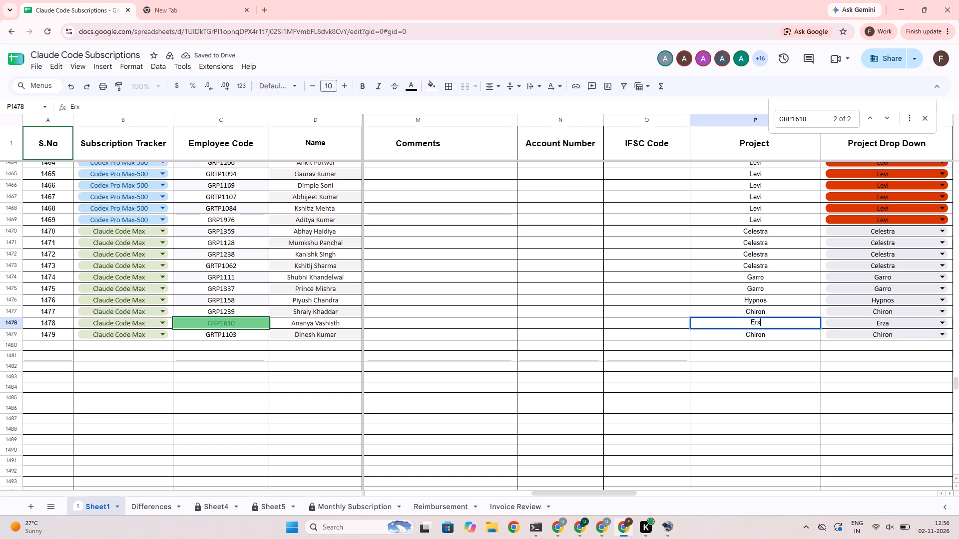
key("BackSpace")
type("za")
key("Return")
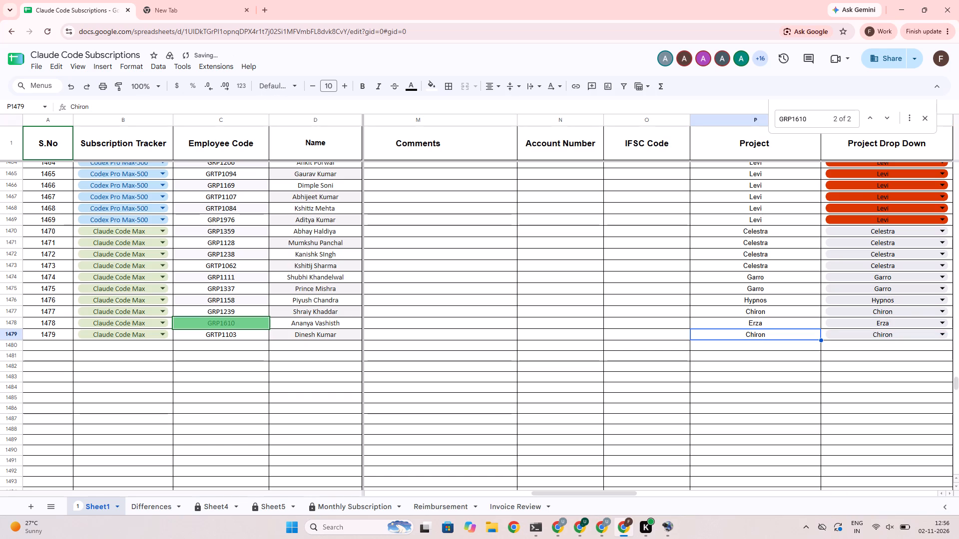
Close the employee-code search in the spreadsheet.
left_click(142, 452)
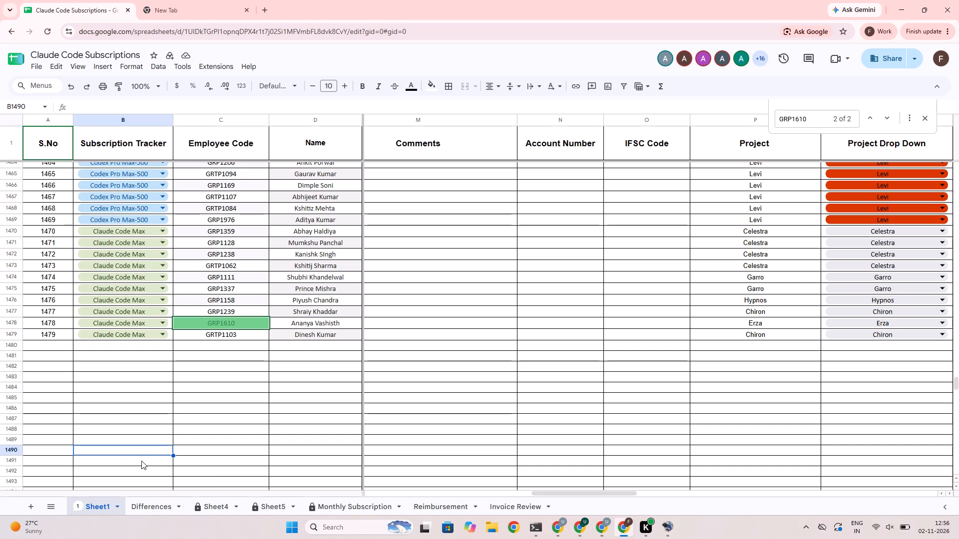
left_click(920, 114)
left_click(922, 115)
Lock the computer.
key("super+l")
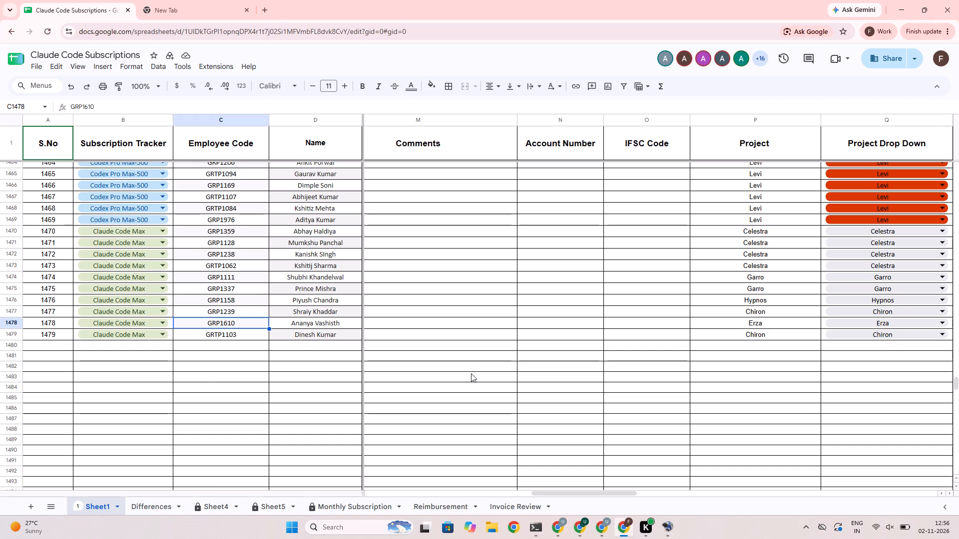